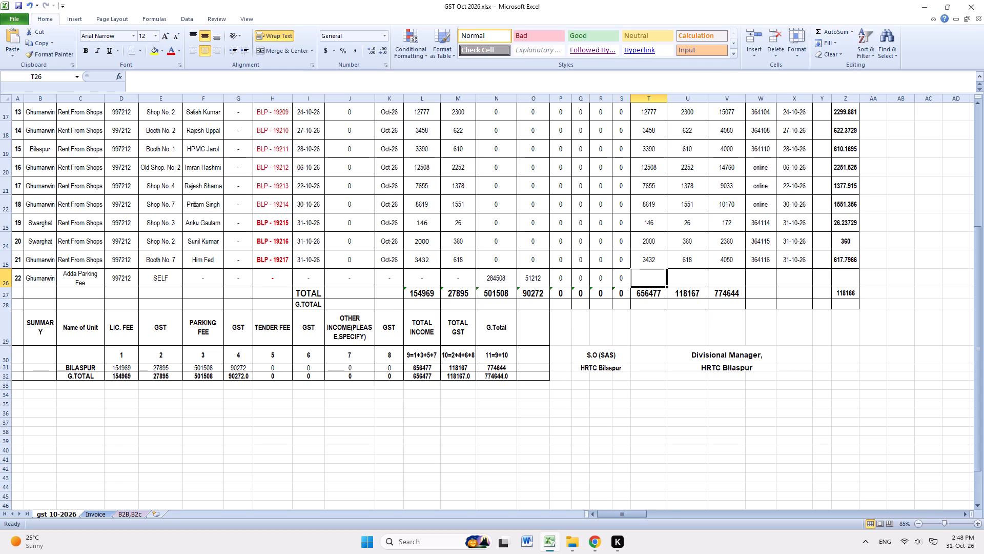
Enter total income 284508 and total GST 51212 in the Ghumarwin Adda Parking Fee row, serial 22.
{"action": "scroll", "coordinate": [666, 290], "scroll_direction": "up", "scroll_amount": 7}
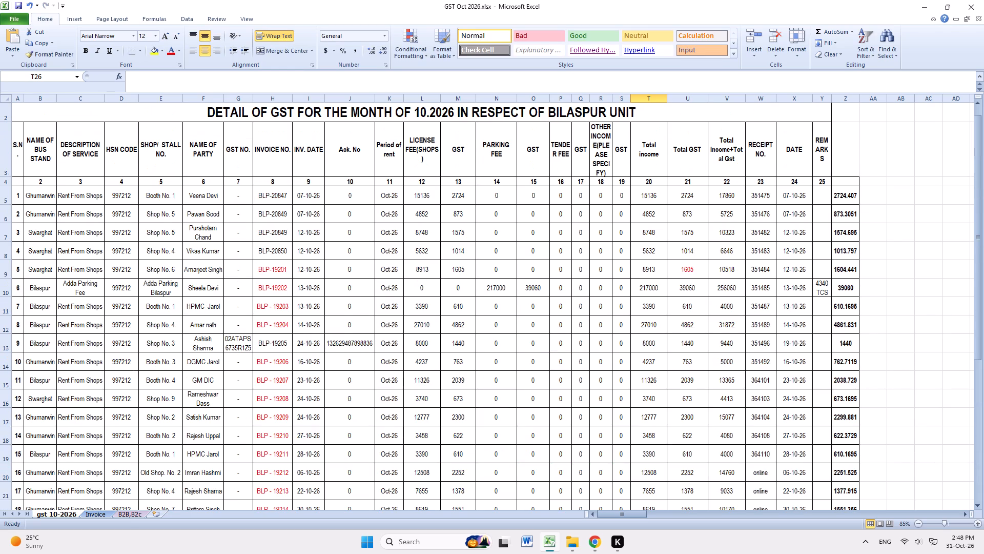
{"action": "scroll", "coordinate": [667, 292], "scroll_direction": "down", "scroll_amount": 5}
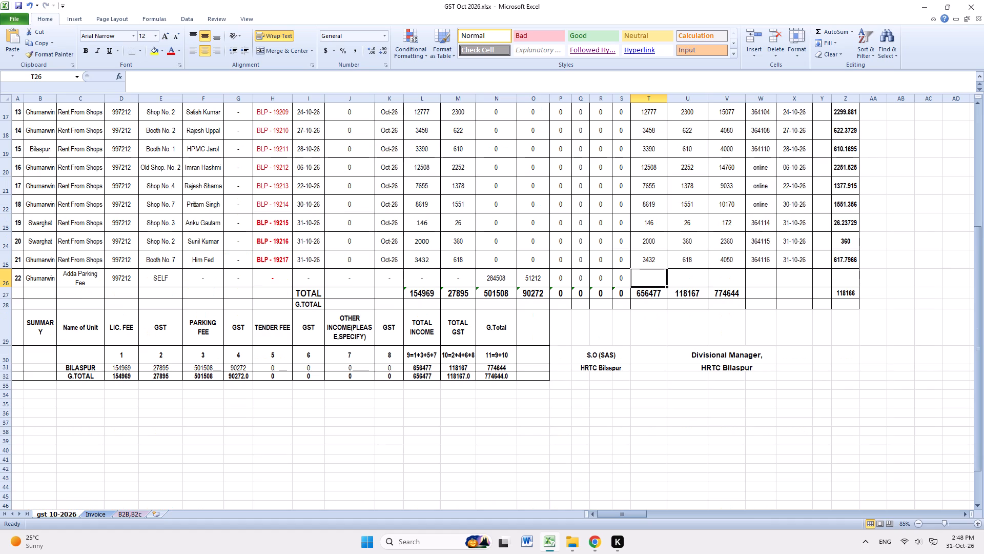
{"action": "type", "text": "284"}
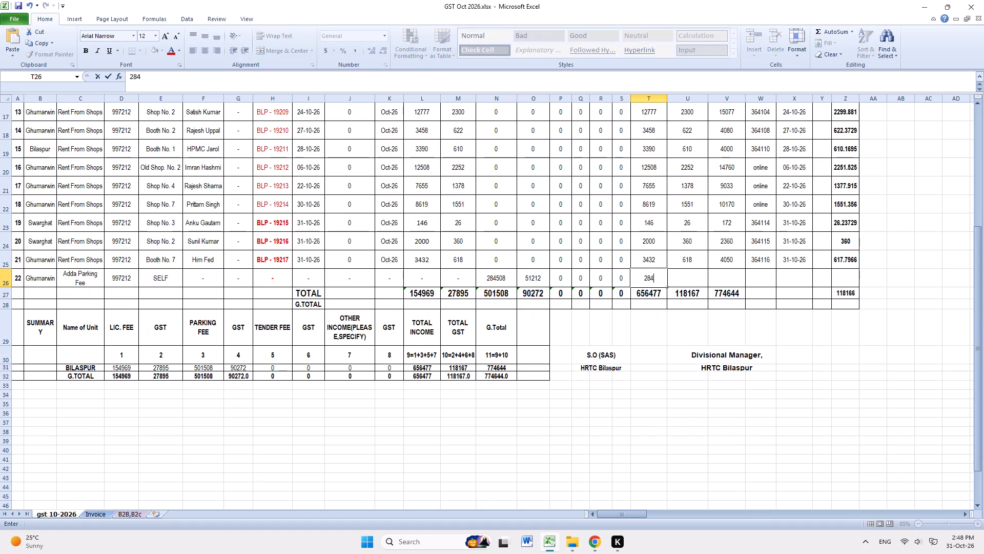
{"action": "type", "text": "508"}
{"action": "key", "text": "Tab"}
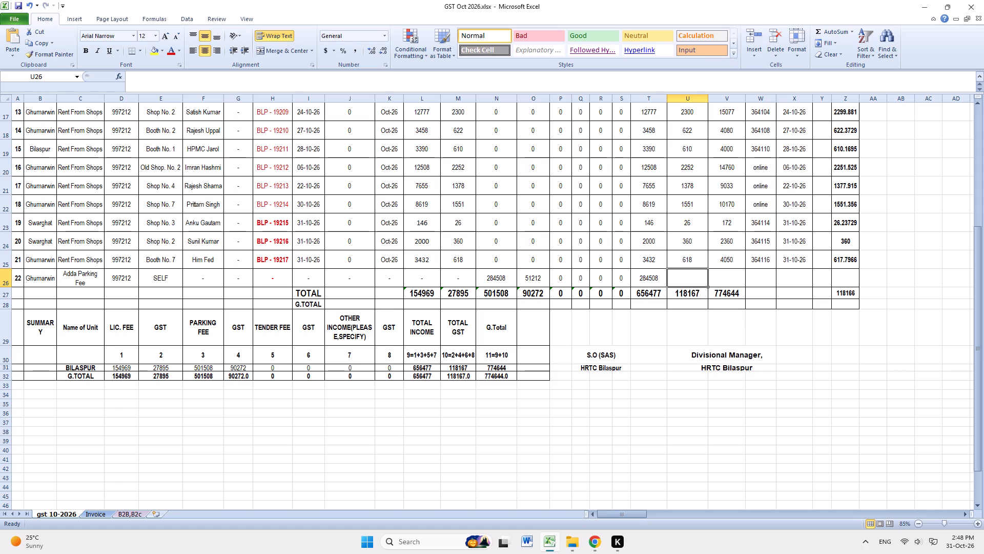
{"action": "scroll", "coordinate": [765, 224], "scroll_direction": "up", "scroll_amount": 5}
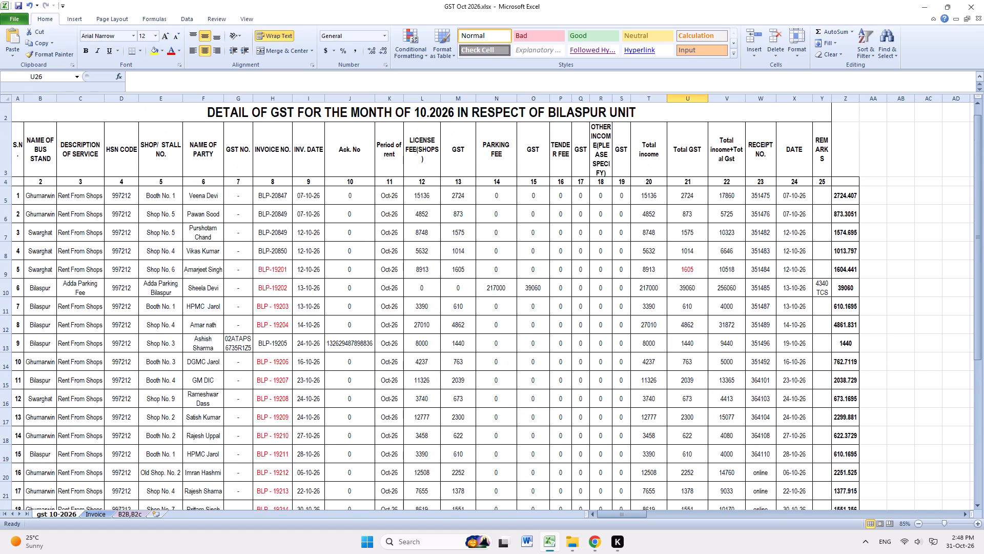
{"action": "scroll", "coordinate": [758, 246], "scroll_direction": "down", "scroll_amount": 5}
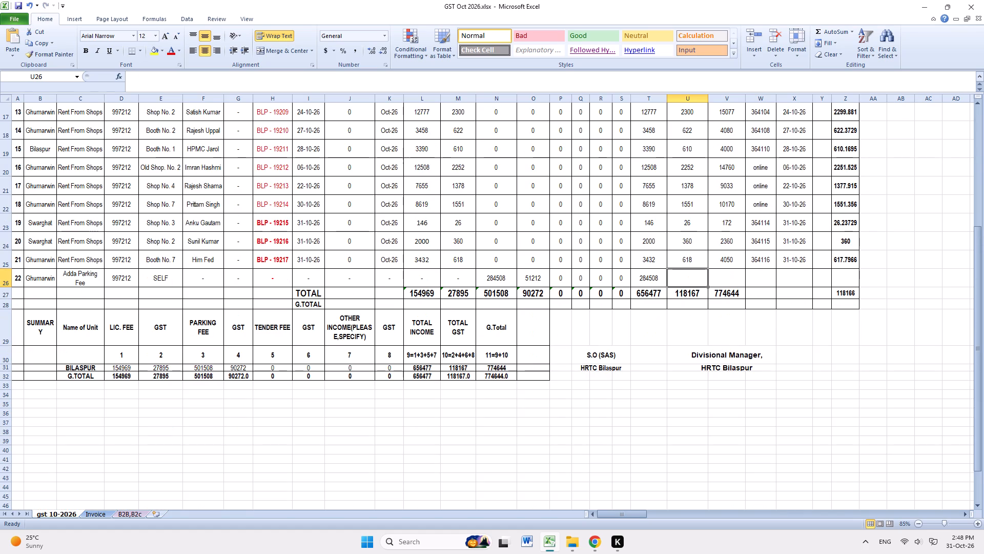
{"action": "type", "text": "51"}
{"action": "type", "text": "212"}
{"action": "key", "text": "Tab"}
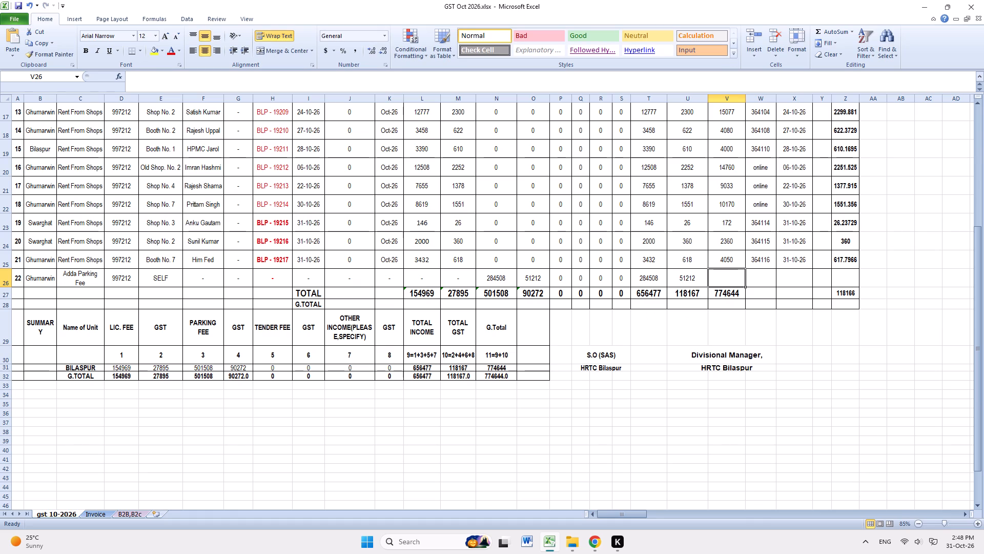
Copy the combined income and GST formula from the serial 21 row down into the Adda Parking Fee row.
{"action": "left_click", "coordinate": [732, 260]}
{"action": "left_click_drag", "start_coordinate": [745, 269], "coordinate": [745, 284]}
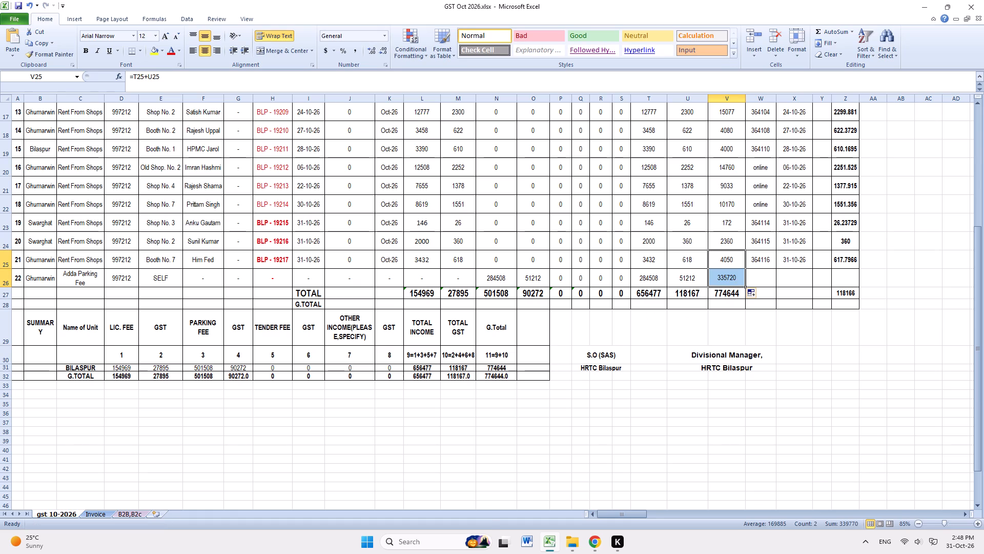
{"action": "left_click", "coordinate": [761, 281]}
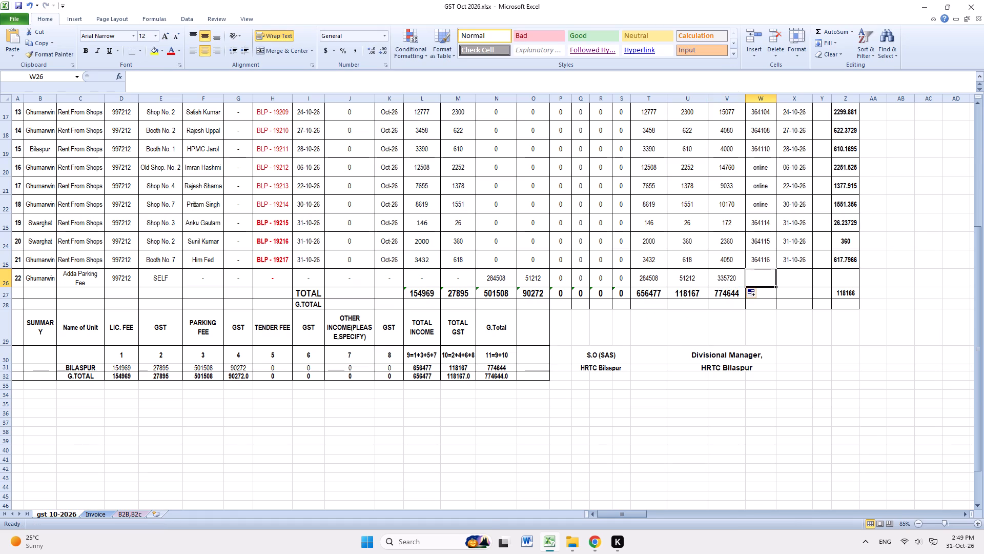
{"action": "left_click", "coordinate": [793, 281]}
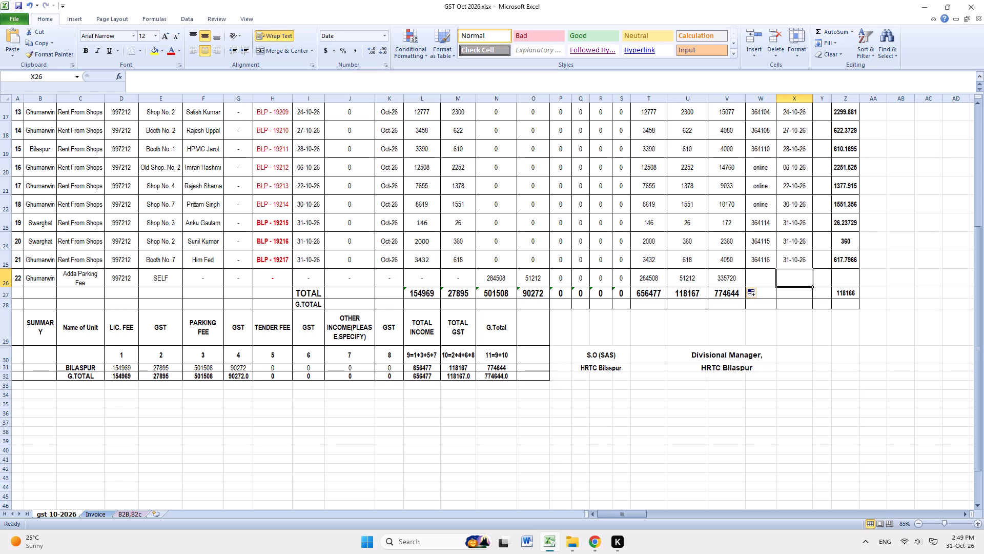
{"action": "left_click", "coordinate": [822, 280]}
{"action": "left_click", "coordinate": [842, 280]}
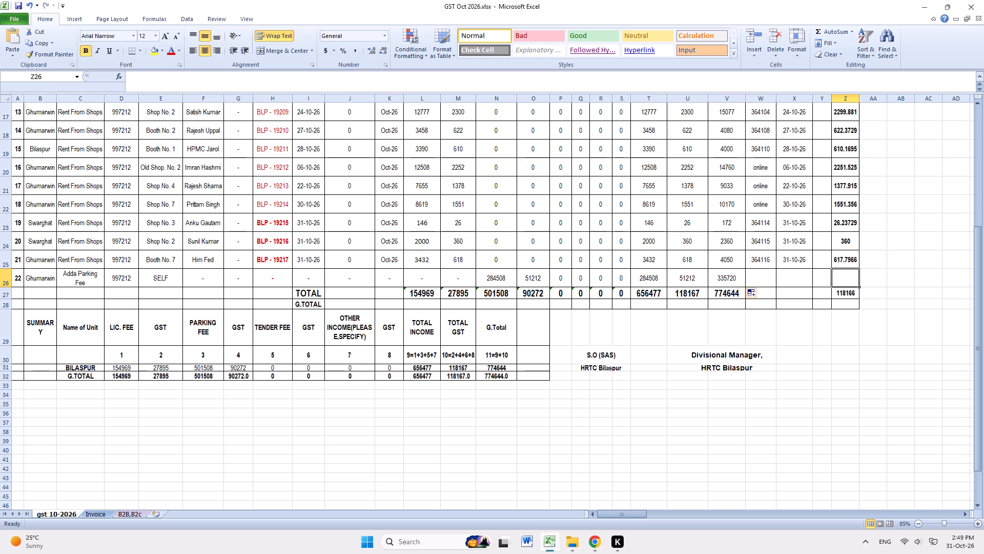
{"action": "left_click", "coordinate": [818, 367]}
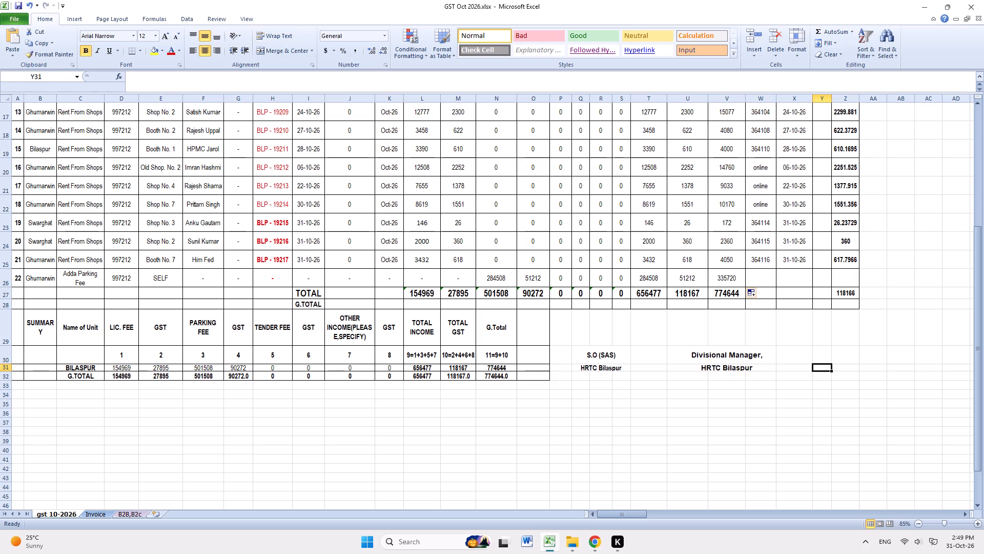
Check the invoice numbers one by one from serial 1 to serial 8.
{"action": "scroll", "coordinate": [265, 383], "scroll_direction": "up", "scroll_amount": 5}
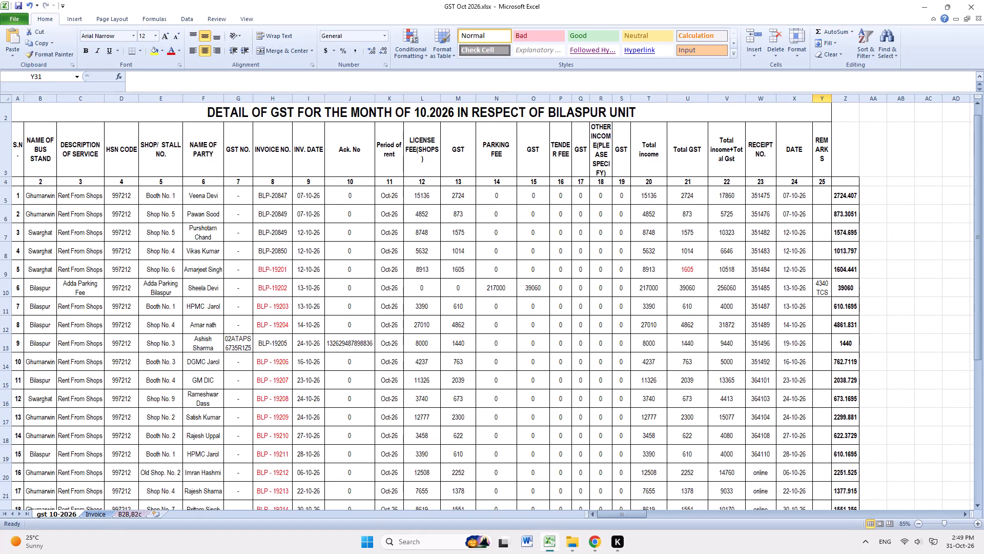
{"action": "left_click", "coordinate": [284, 199]}
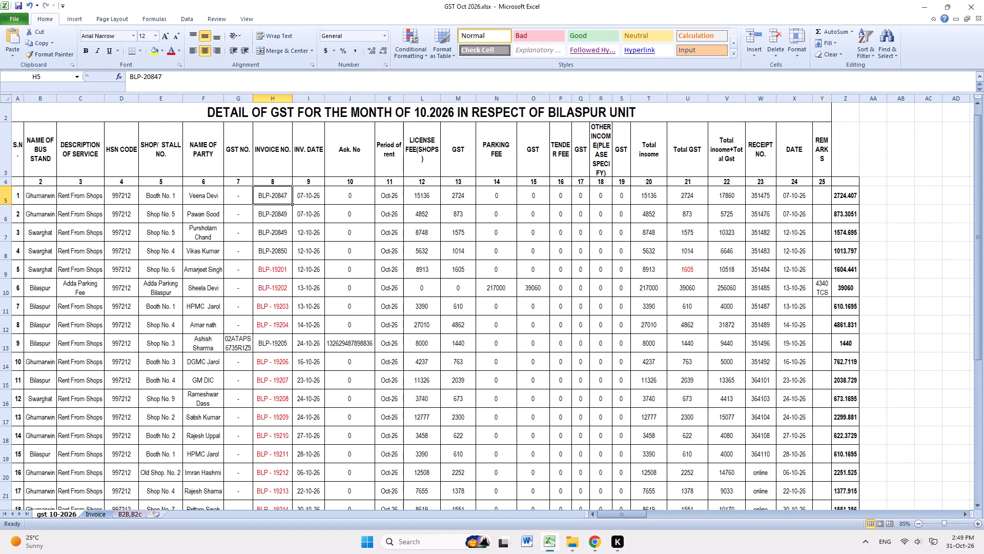
{"action": "left_click", "coordinate": [283, 216]}
{"action": "left_click", "coordinate": [283, 234]}
{"action": "left_click", "coordinate": [281, 252]}
{"action": "left_click", "coordinate": [281, 275]}
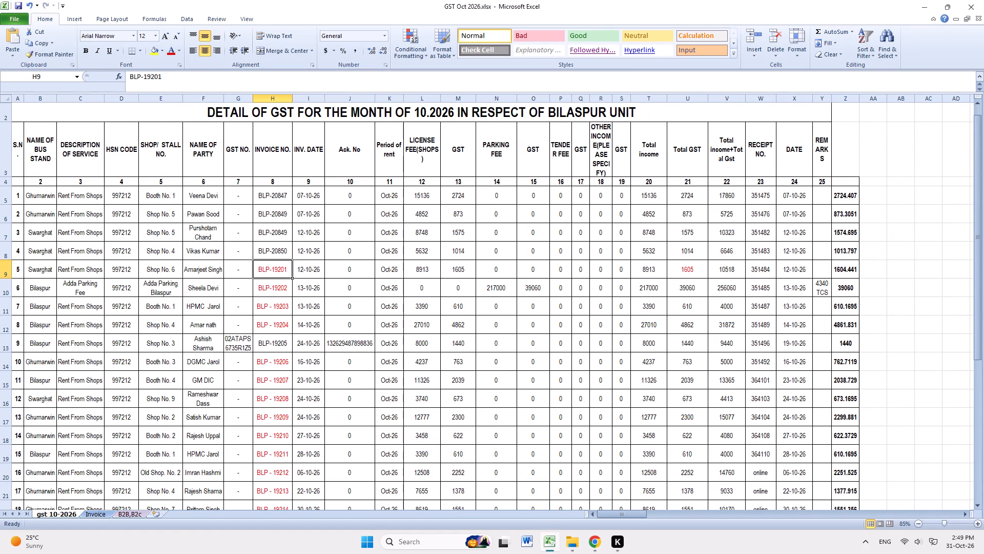
{"action": "left_click", "coordinate": [282, 287]}
{"action": "left_click", "coordinate": [280, 303]}
{"action": "left_click", "coordinate": [283, 326]}
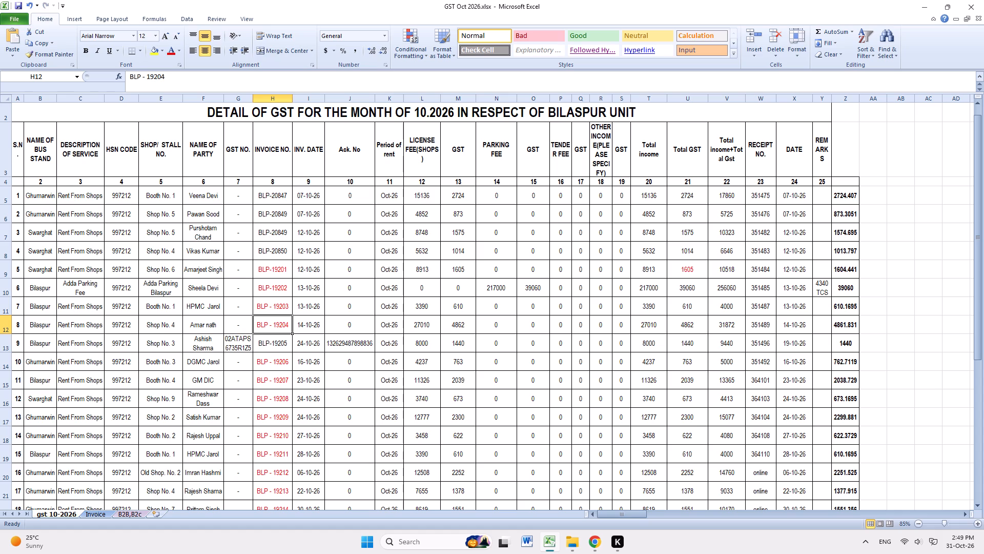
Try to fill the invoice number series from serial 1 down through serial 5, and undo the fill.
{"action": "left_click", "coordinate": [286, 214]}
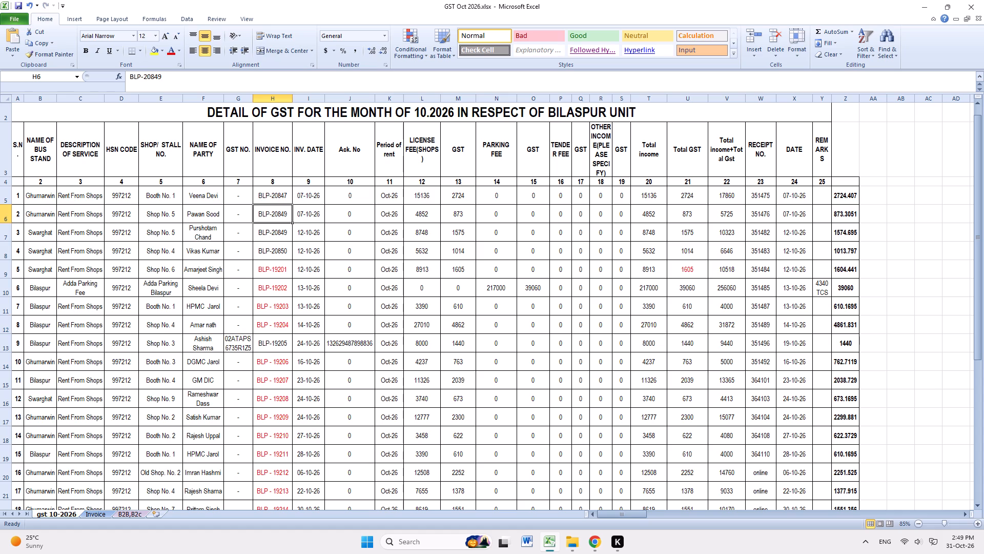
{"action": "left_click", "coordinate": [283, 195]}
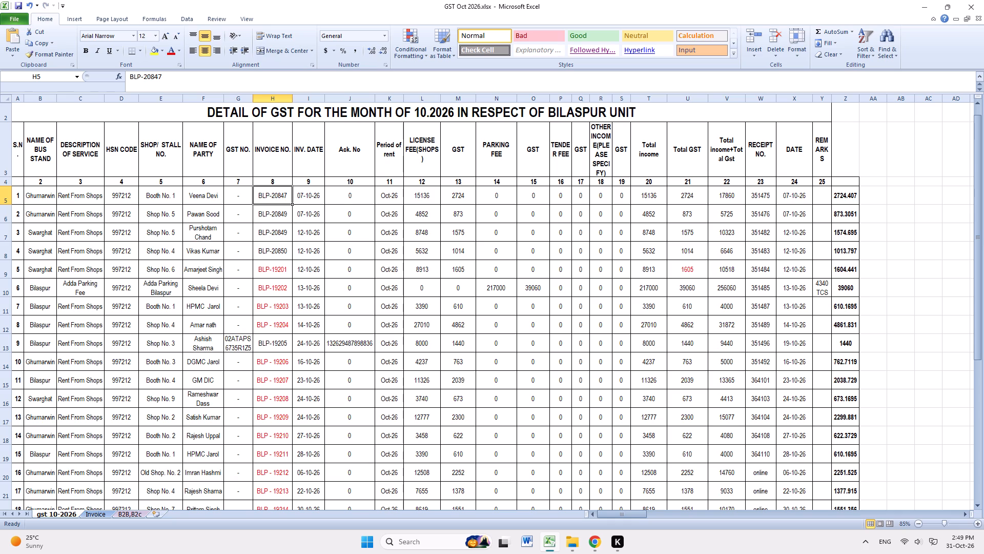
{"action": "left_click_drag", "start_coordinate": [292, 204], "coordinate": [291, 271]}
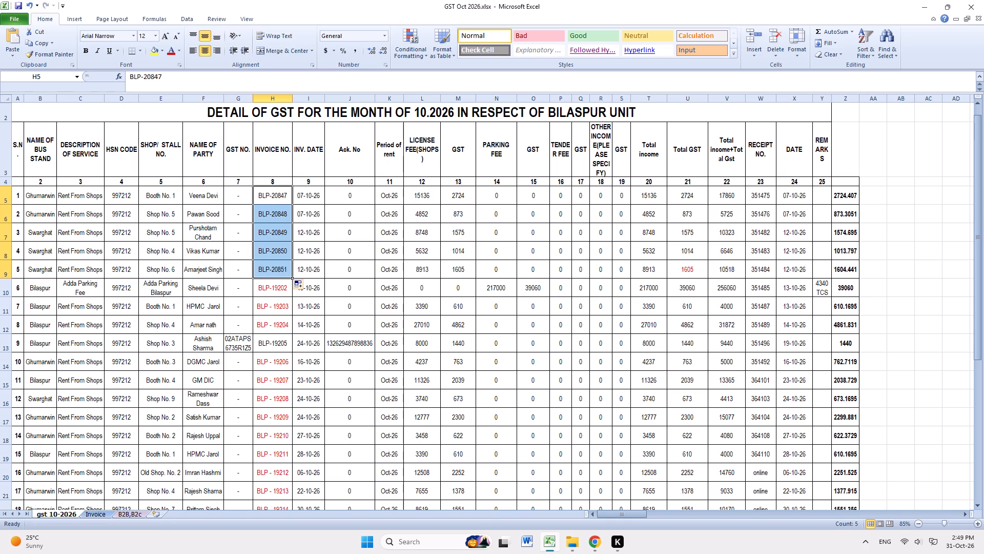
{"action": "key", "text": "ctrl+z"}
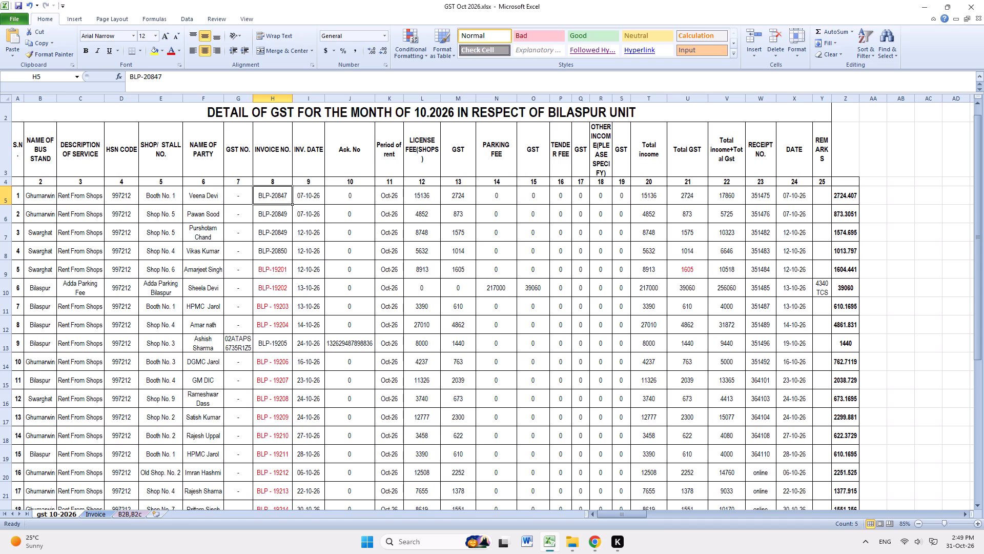
Fill the invoice number series from serial 1 down through serial 4, giving serials 2 to 4 BLP-20848 to BLP-20850.
{"action": "left_click_drag", "start_coordinate": [291, 206], "coordinate": [294, 254]}
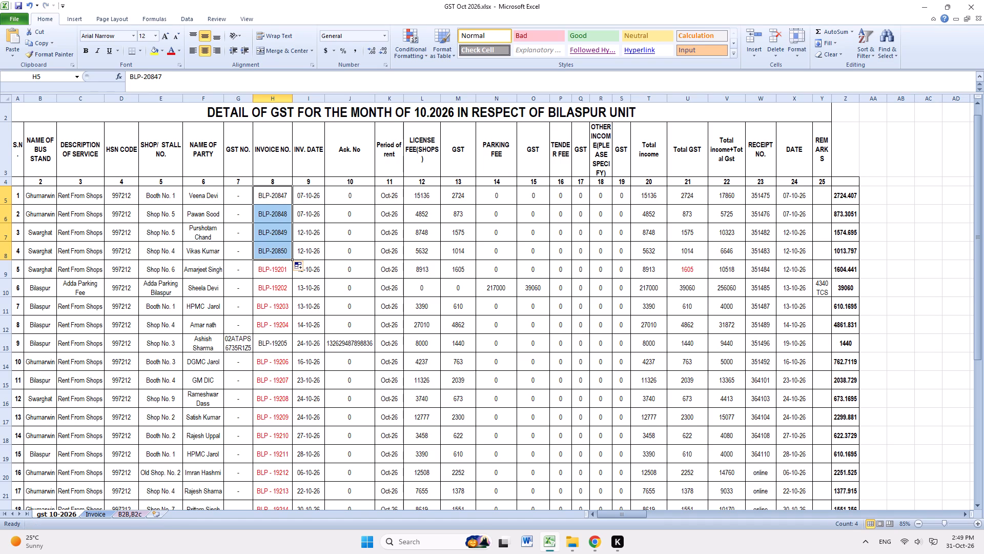
Check the invoice numbers one by one from serial 5 to serial 20.
{"action": "left_click", "coordinate": [284, 272]}
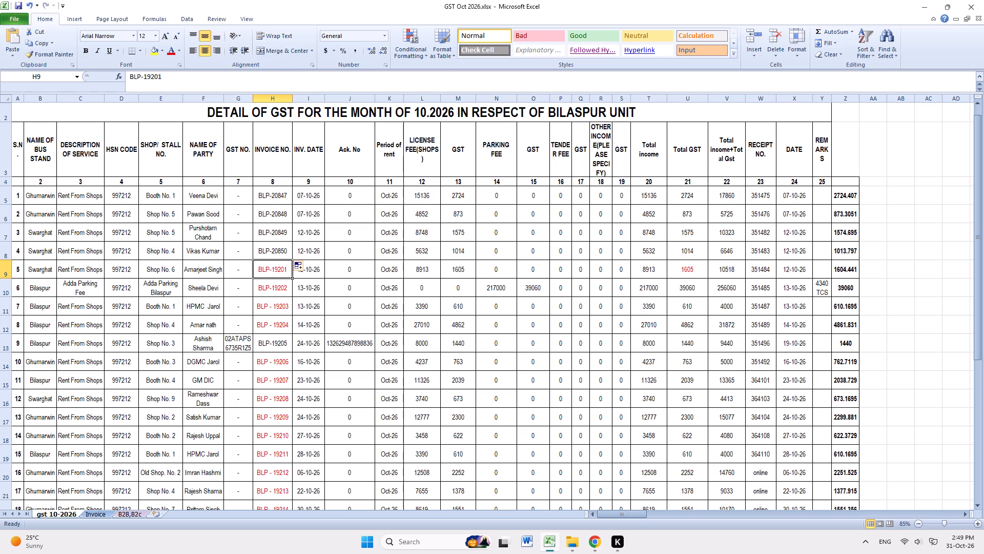
{"action": "scroll", "coordinate": [295, 277], "scroll_direction": "down", "scroll_amount": 1}
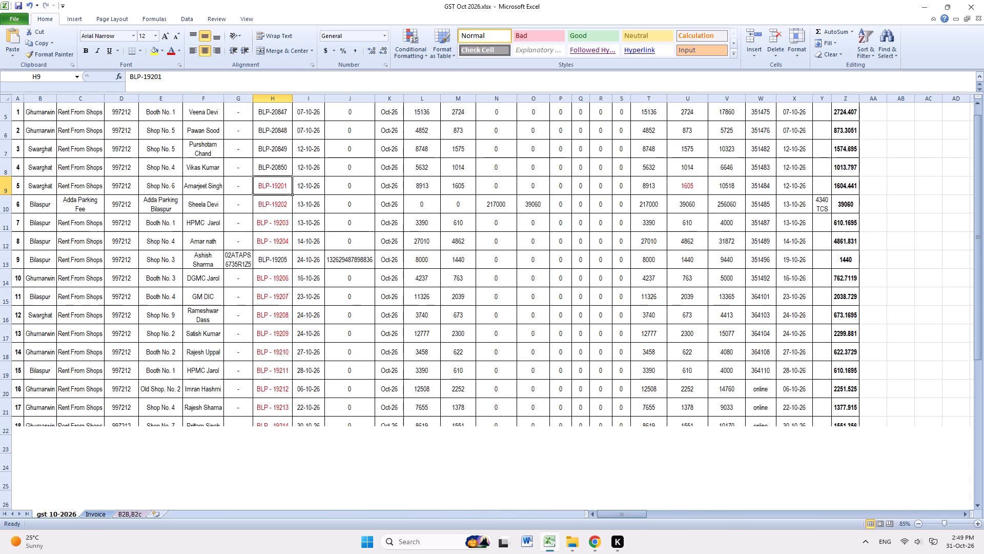
{"action": "left_click", "coordinate": [276, 187]}
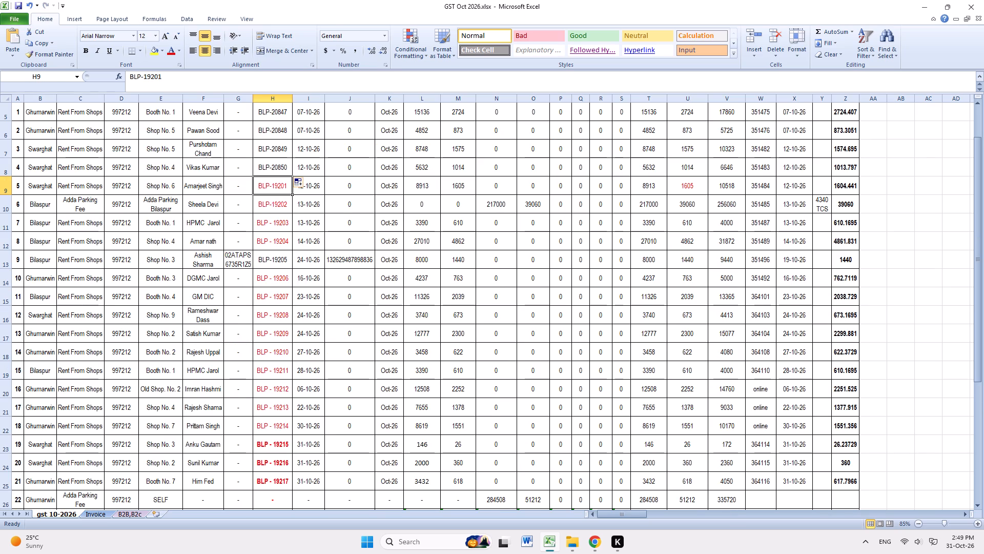
{"action": "left_click", "coordinate": [282, 210]}
{"action": "left_click", "coordinate": [283, 226]}
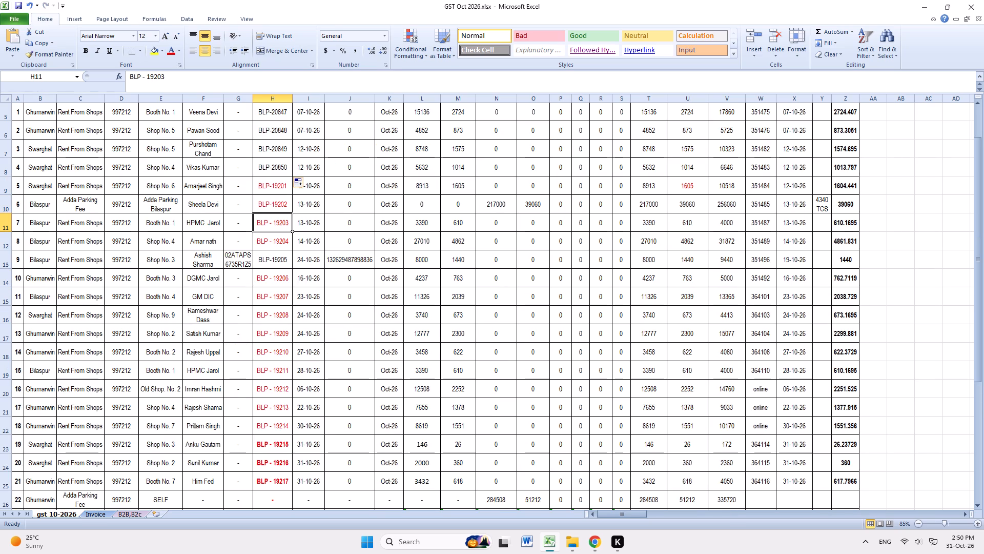
{"action": "left_click", "coordinate": [283, 239]}
{"action": "left_click", "coordinate": [280, 261]}
{"action": "left_click", "coordinate": [281, 278]}
{"action": "left_click", "coordinate": [285, 298]}
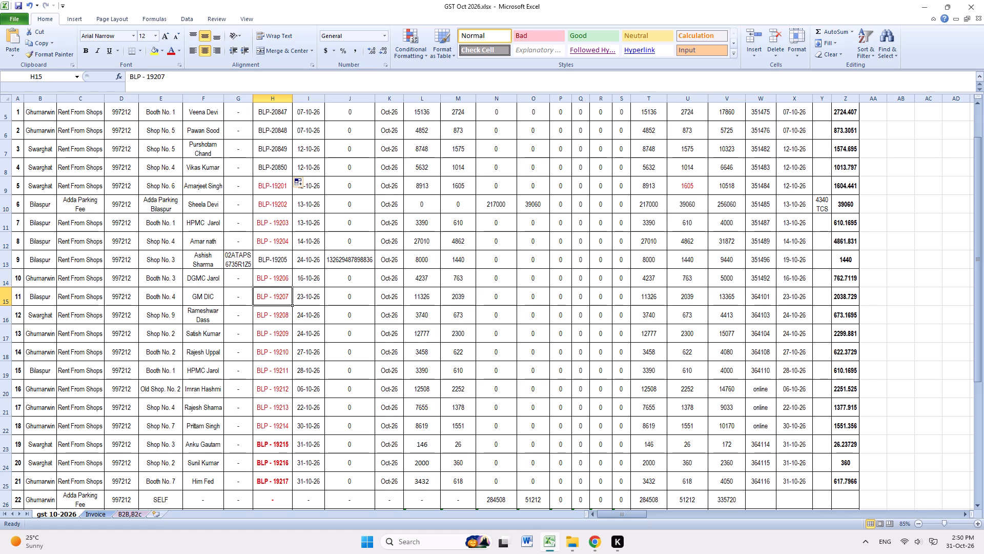
{"action": "left_click", "coordinate": [286, 317]}
{"action": "left_click", "coordinate": [286, 337]}
{"action": "left_click", "coordinate": [287, 350]}
{"action": "left_click", "coordinate": [288, 372]}
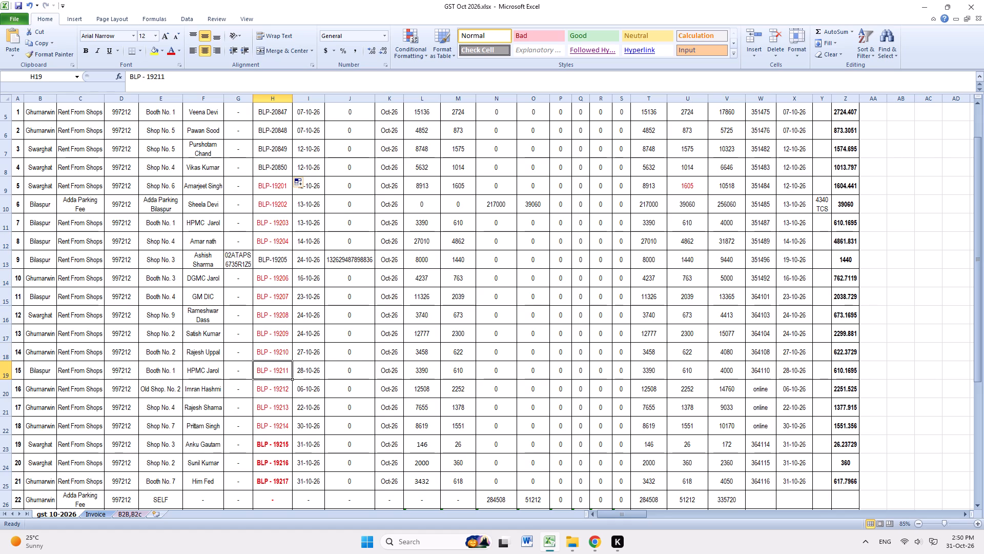
{"action": "left_click", "coordinate": [289, 390]}
{"action": "left_click", "coordinate": [289, 412]}
{"action": "left_click", "coordinate": [289, 427]}
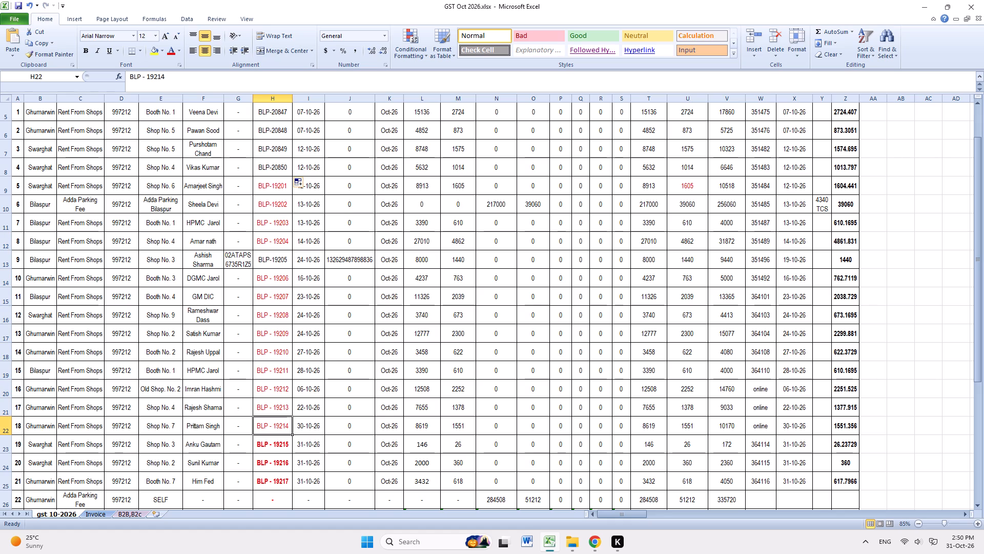
{"action": "left_click", "coordinate": [288, 444]}
{"action": "left_click", "coordinate": [286, 459]}
Remove the bold formatting from the invoice number in the serial 21 row.
{"action": "left_click", "coordinate": [284, 480]}
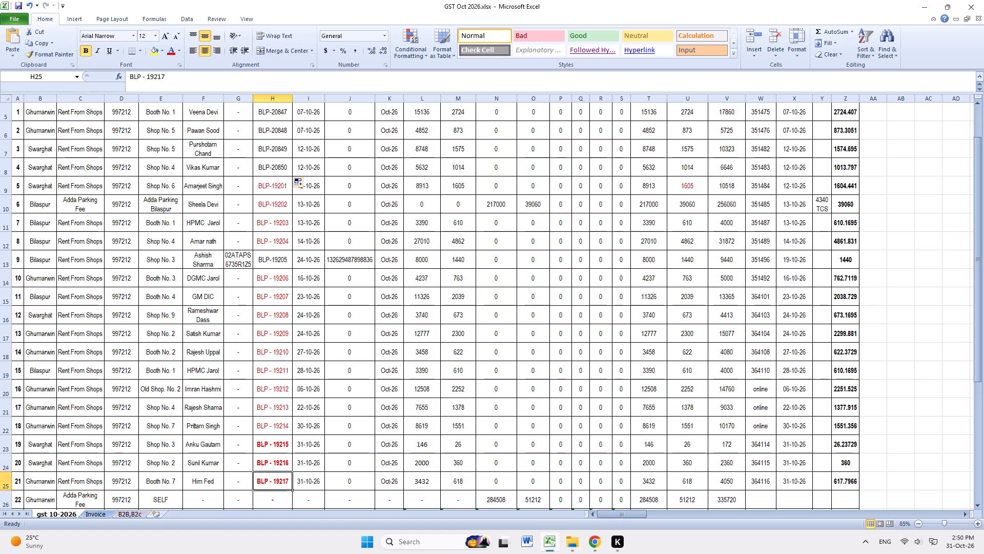
{"action": "key", "text": "ctrl+b"}
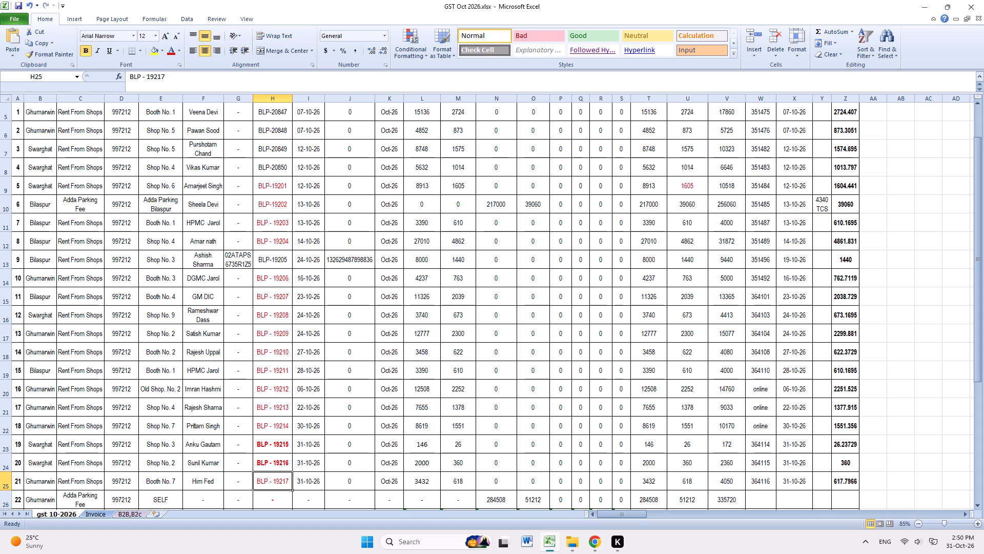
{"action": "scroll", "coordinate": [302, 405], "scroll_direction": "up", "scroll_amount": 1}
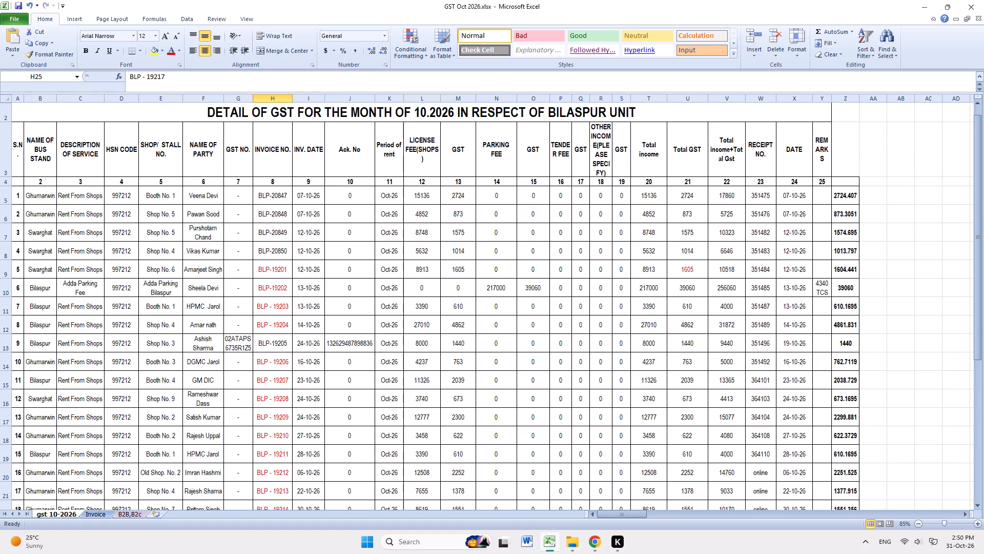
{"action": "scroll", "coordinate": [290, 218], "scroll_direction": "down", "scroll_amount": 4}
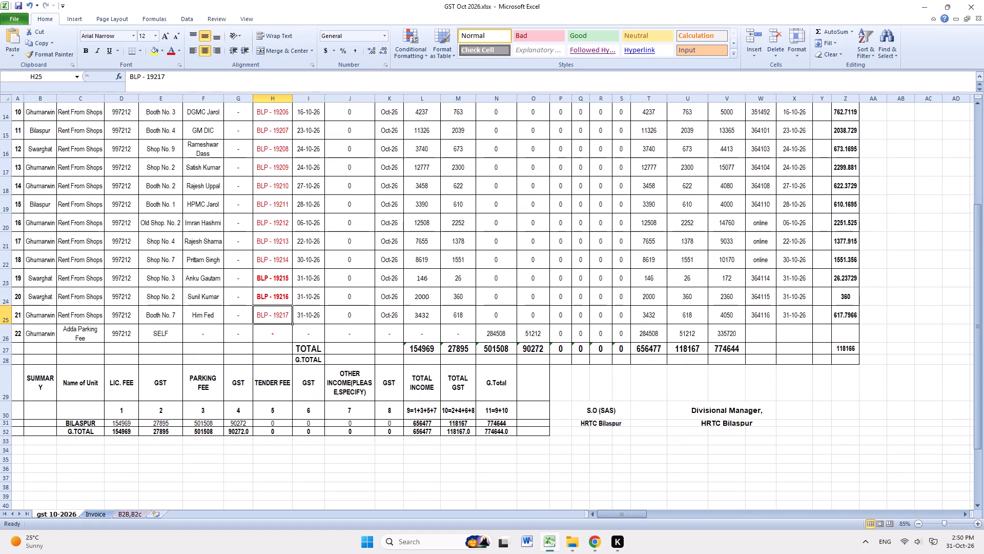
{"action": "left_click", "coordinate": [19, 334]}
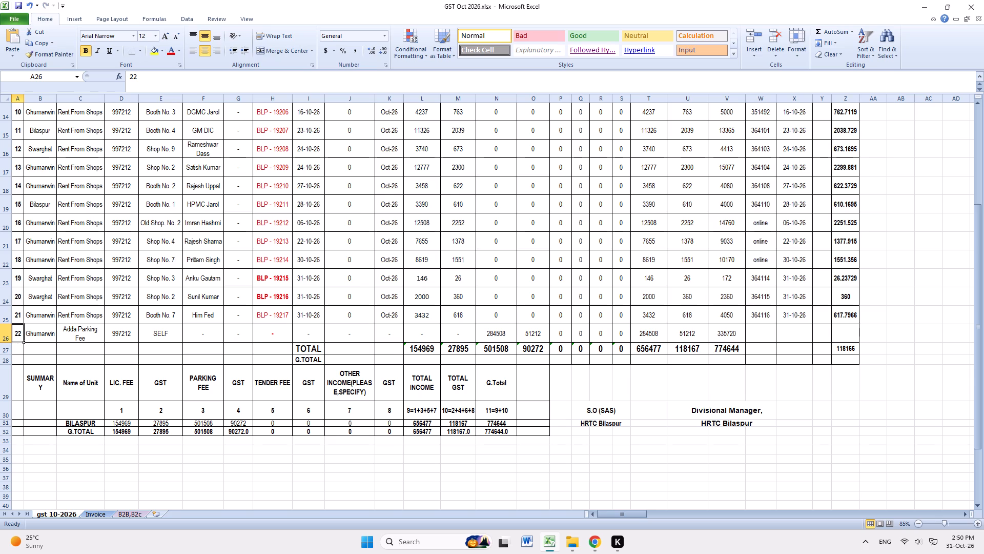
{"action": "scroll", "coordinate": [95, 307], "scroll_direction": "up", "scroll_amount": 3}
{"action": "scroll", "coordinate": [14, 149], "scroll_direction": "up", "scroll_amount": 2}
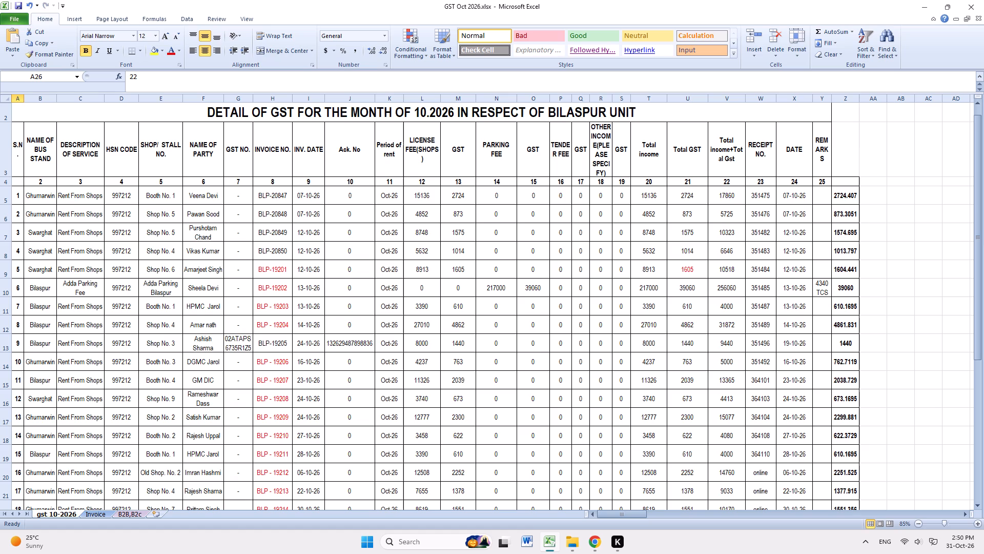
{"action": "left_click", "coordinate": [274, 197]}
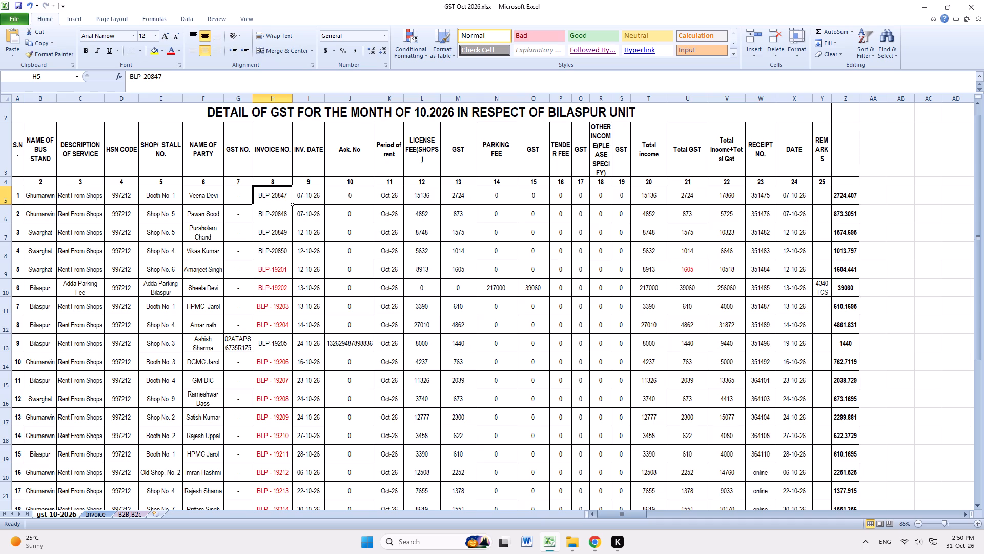
Check the invoice numbers one by one from serial 1 to serial 21, and look over the rows below them.
{"action": "key", "text": "Down"}
{"action": "key", "text": "Down"}
{"action": "key", "text": "Down"}
{"action": "key", "text": "Down"}
{"action": "key", "text": "Down"}
{"action": "key", "text": "Down"}
{"action": "key", "text": "Down"}
{"action": "key", "text": "Down"}
{"action": "key", "text": "Down"}
{"action": "key", "text": "Down"}
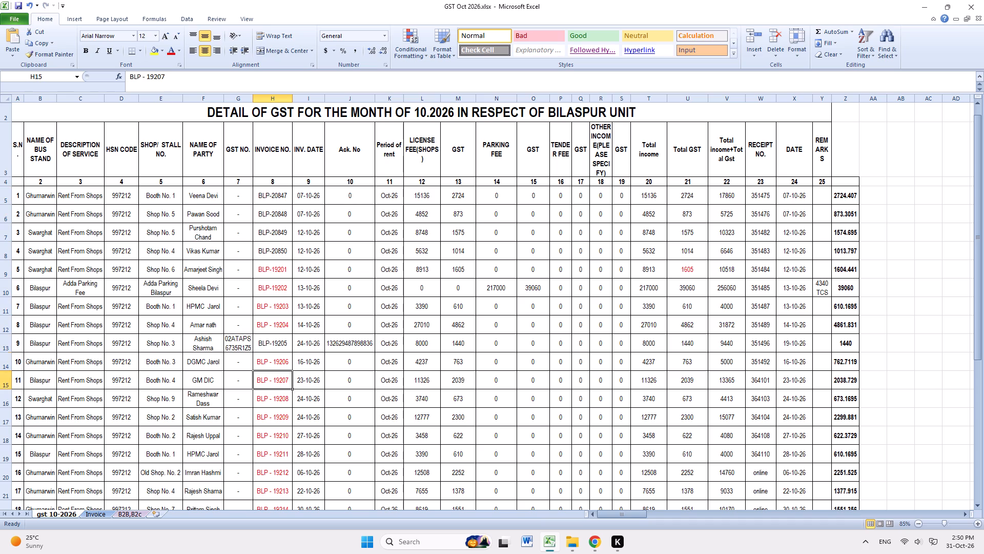
{"action": "key", "text": "Down"}
{"action": "key", "text": "Down"}
{"action": "key", "text": "Down"}
{"action": "key", "text": "Down"}
{"action": "key", "text": "Down"}
{"action": "key", "text": "Down"}
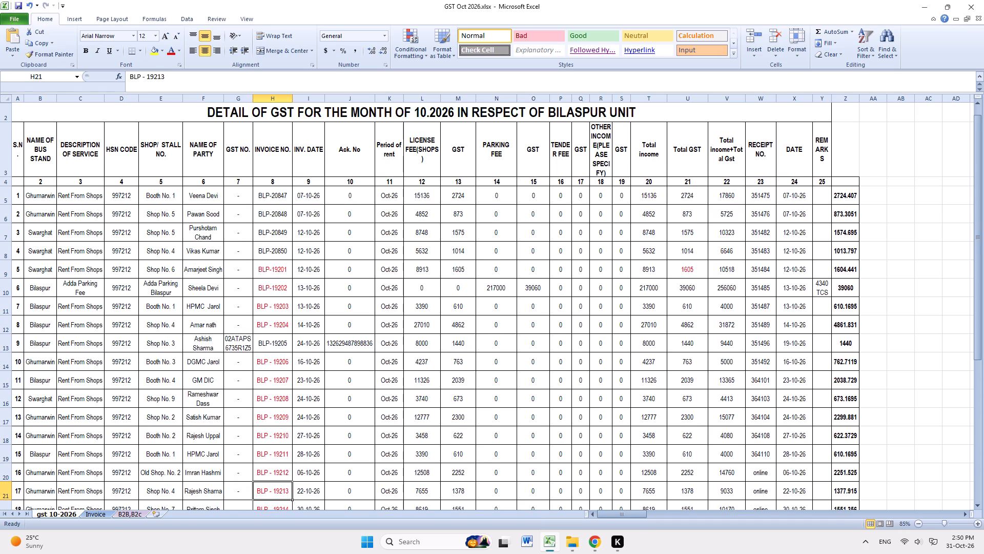
{"action": "key", "text": "Down"}
{"action": "key", "text": "Down"}
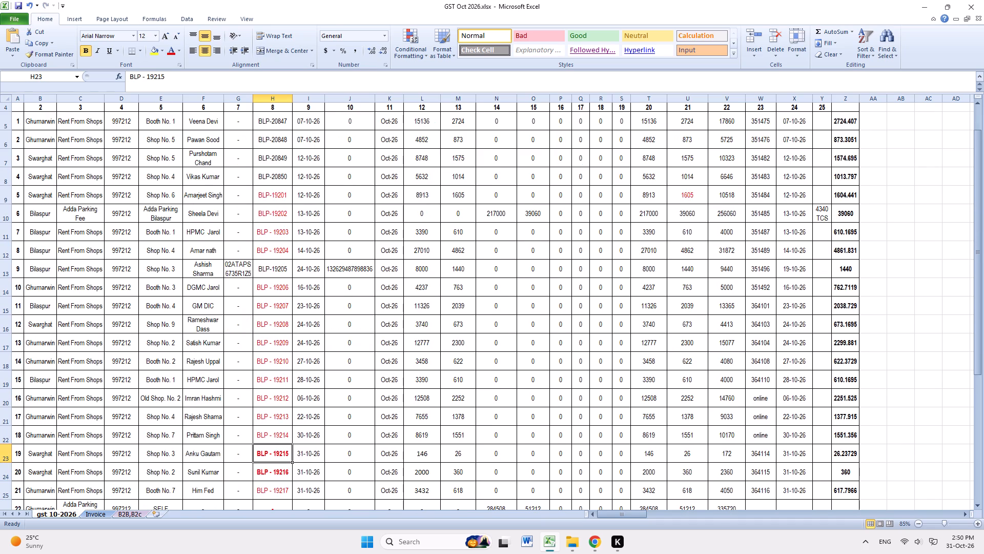
{"action": "key", "text": "Down"}
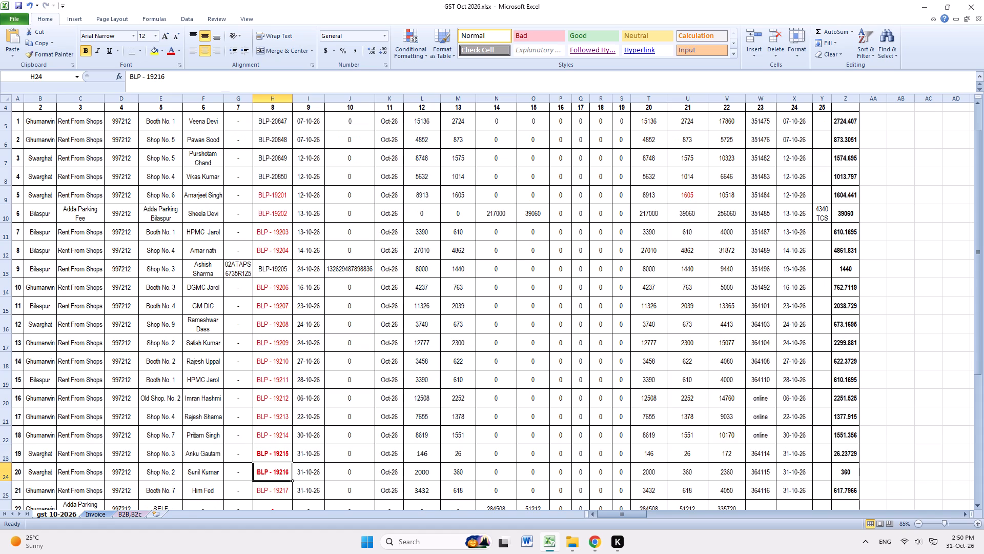
{"action": "key", "text": "Down"}
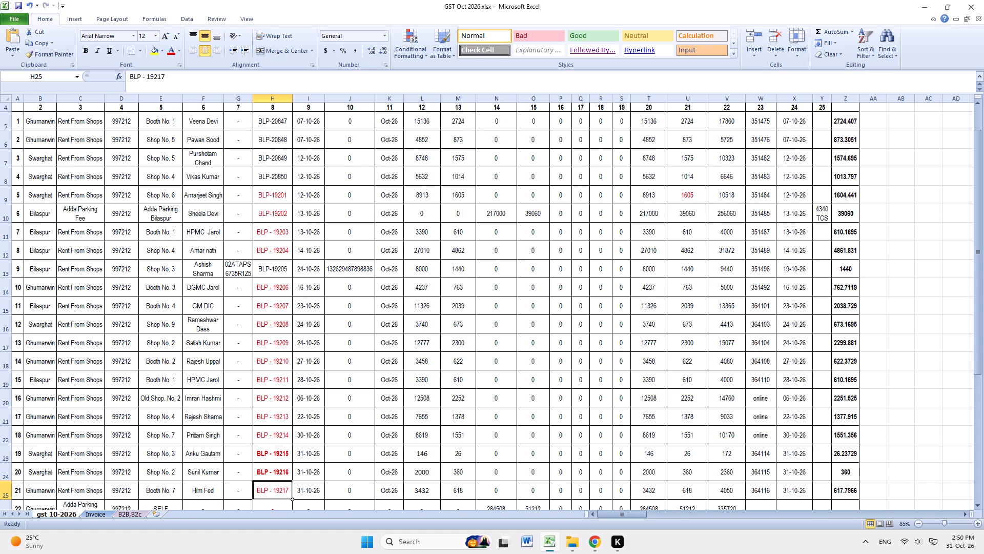
{"action": "scroll", "coordinate": [294, 192], "scroll_direction": "down", "scroll_amount": 3}
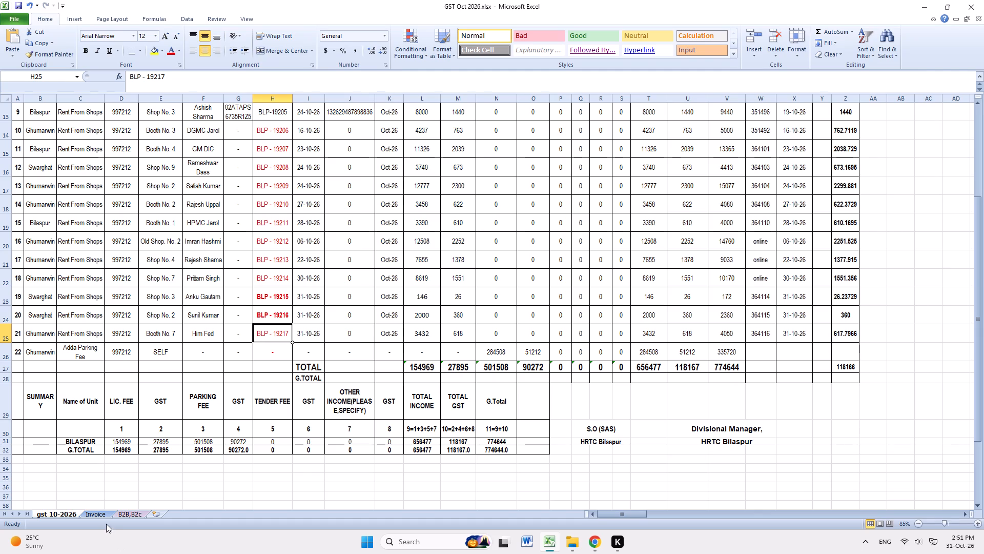
On the Invoice sheet, set the Bilaspur row's Total Invoice and Issued Invoice counts to 21.
{"action": "left_click", "coordinate": [98, 512]}
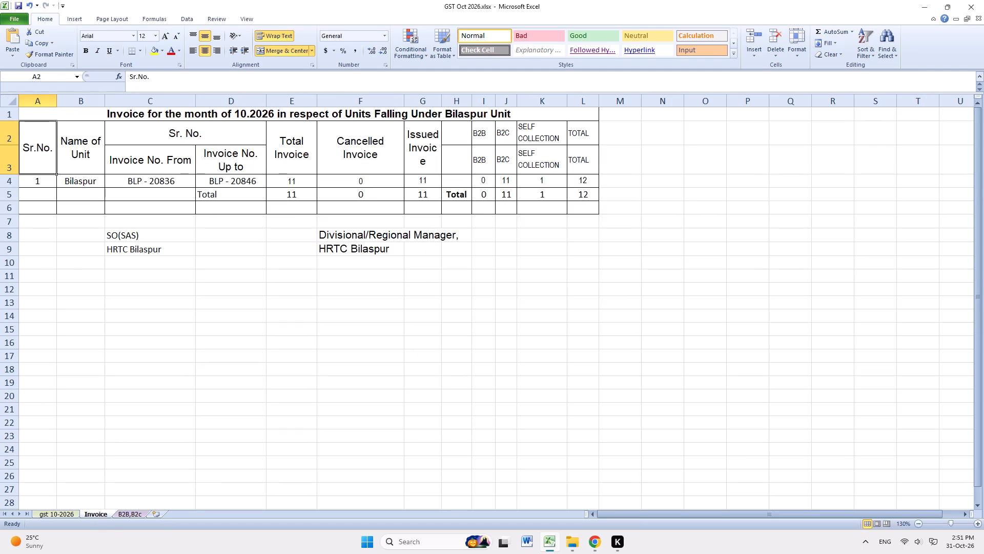
{"action": "left_click", "coordinate": [303, 180]}
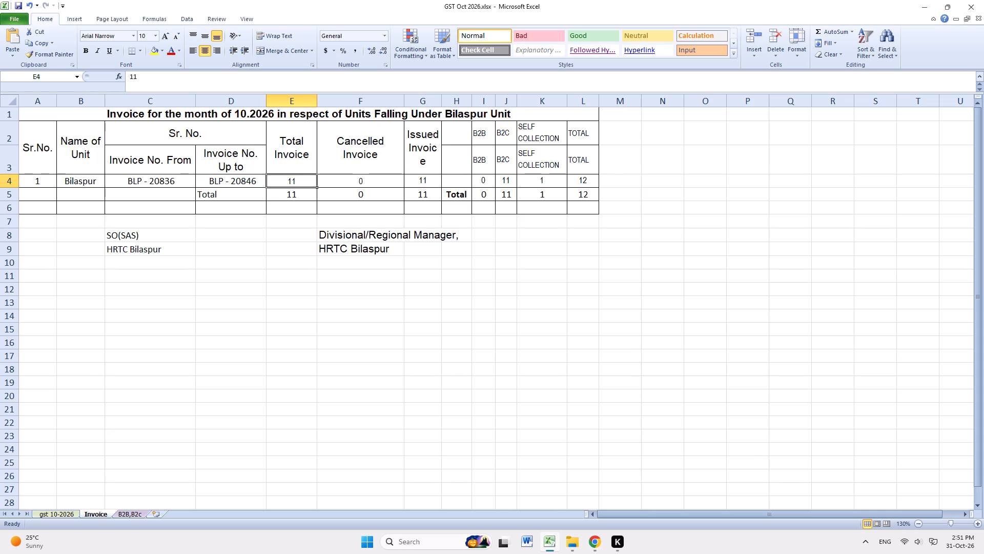
{"action": "double_click", "coordinate": [305, 185]}
{"action": "left_click_drag", "start_coordinate": [305, 182], "coordinate": [288, 181]}
{"action": "type", "text": "21"}
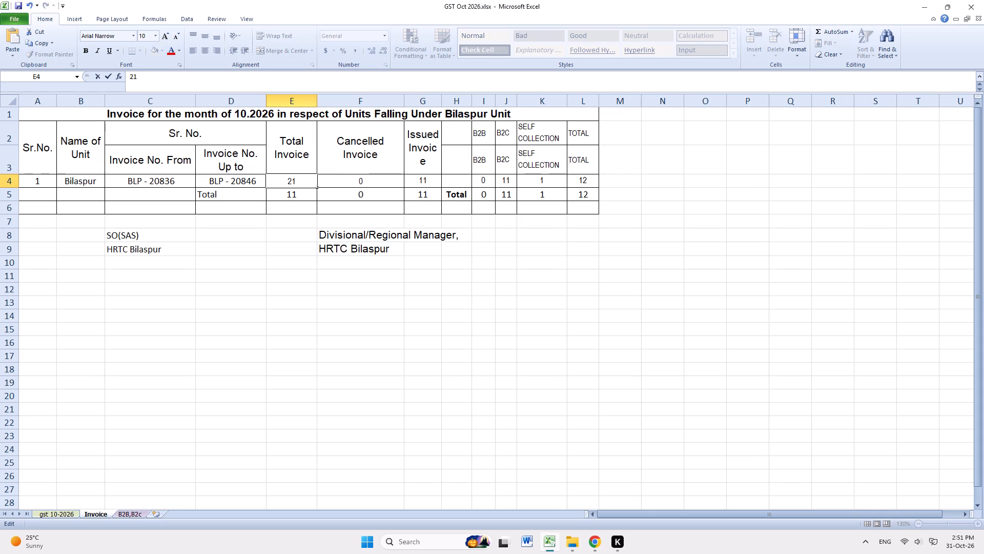
{"action": "left_click", "coordinate": [370, 180]}
{"action": "left_click", "coordinate": [433, 179]}
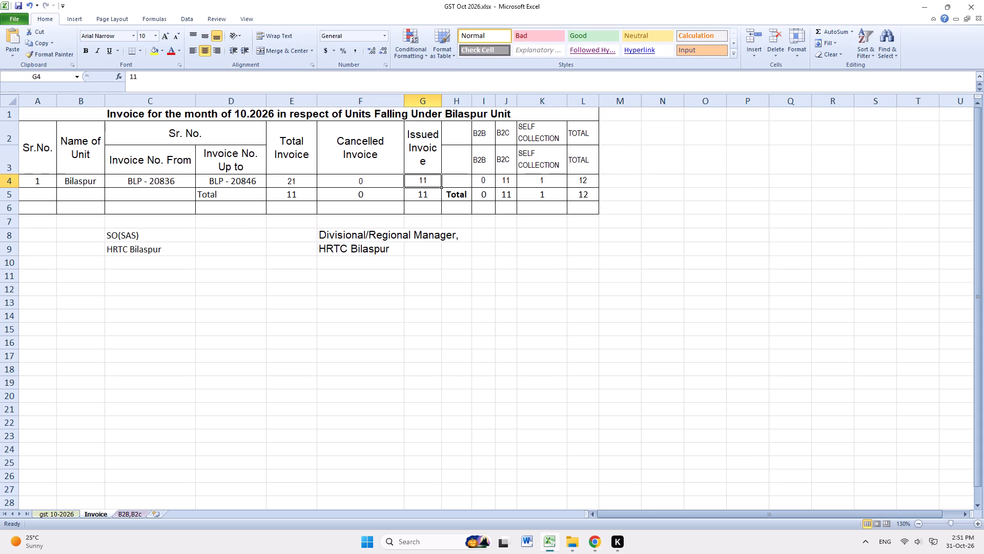
{"action": "left_click", "coordinate": [506, 182]}
{"action": "left_click", "coordinate": [556, 178]}
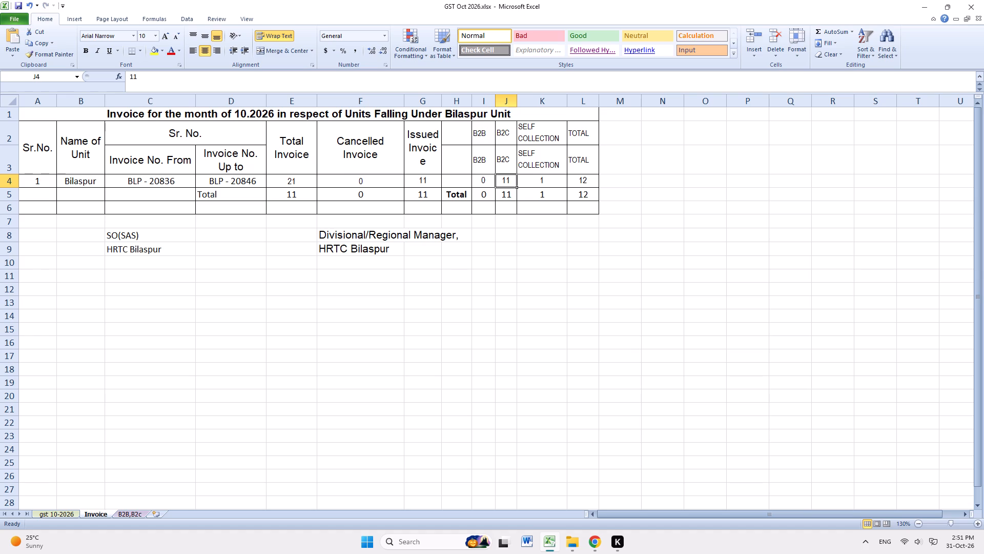
{"action": "double_click", "coordinate": [512, 181]}
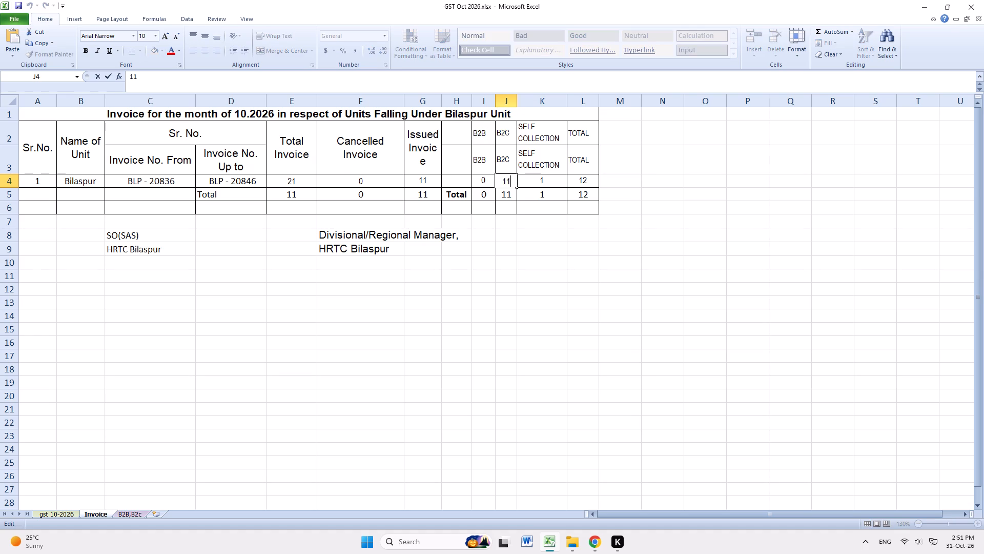
{"action": "triple_click", "coordinate": [433, 181]}
{"action": "left_click_drag", "start_coordinate": [436, 181], "coordinate": [420, 179]}
{"action": "type", "text": "21"}
Set the Bilaspur row's B2B count to 1 and its B2C count to 20.
{"action": "triple_click", "coordinate": [489, 183]}
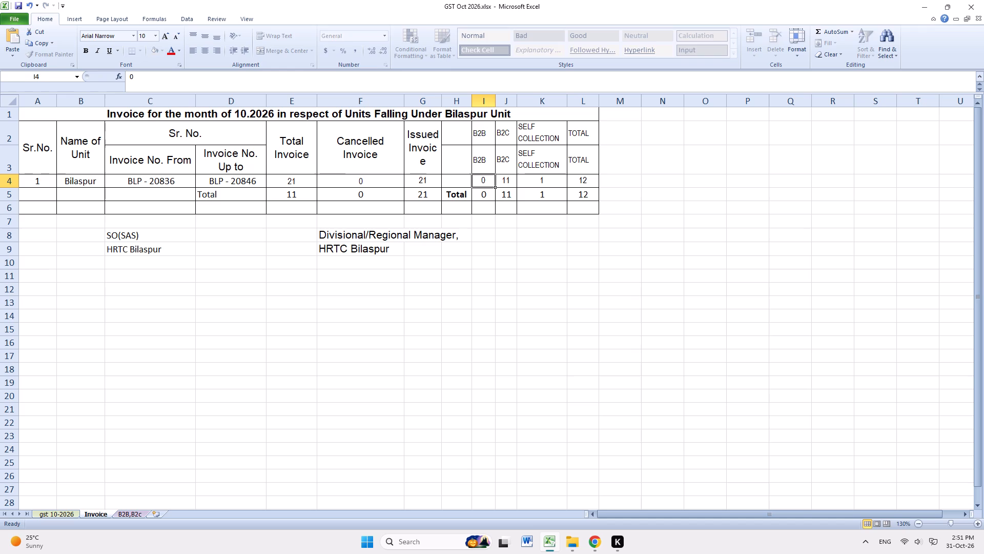
{"action": "left_click_drag", "start_coordinate": [487, 181], "coordinate": [480, 179]}
{"action": "key", "text": "1"}
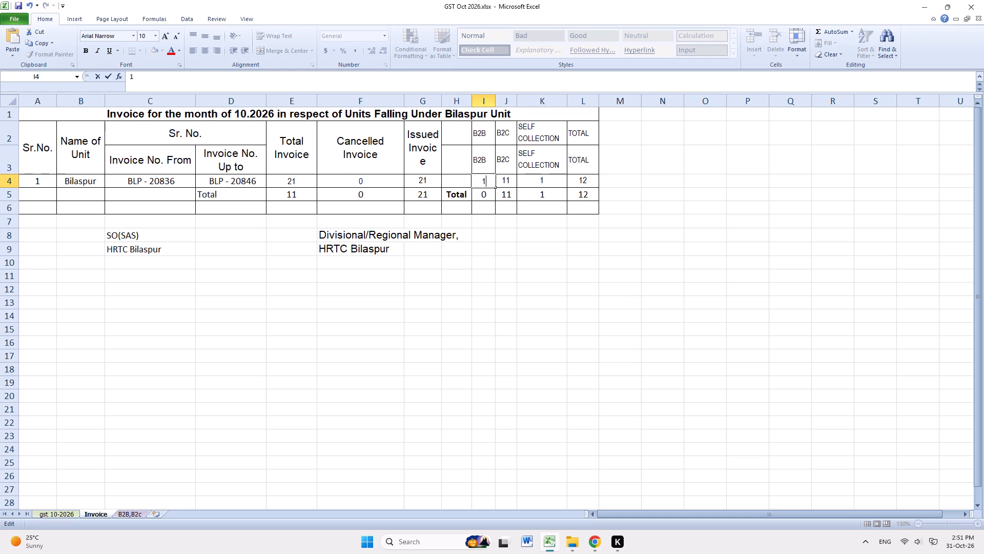
{"action": "double_click", "coordinate": [515, 181]}
{"action": "double_click", "coordinate": [512, 181]}
{"action": "left_click_drag", "start_coordinate": [512, 181], "coordinate": [502, 179]}
{"action": "key", "text": "2"}
{"action": "key", "text": "0"}
{"action": "left_click", "coordinate": [547, 181]}
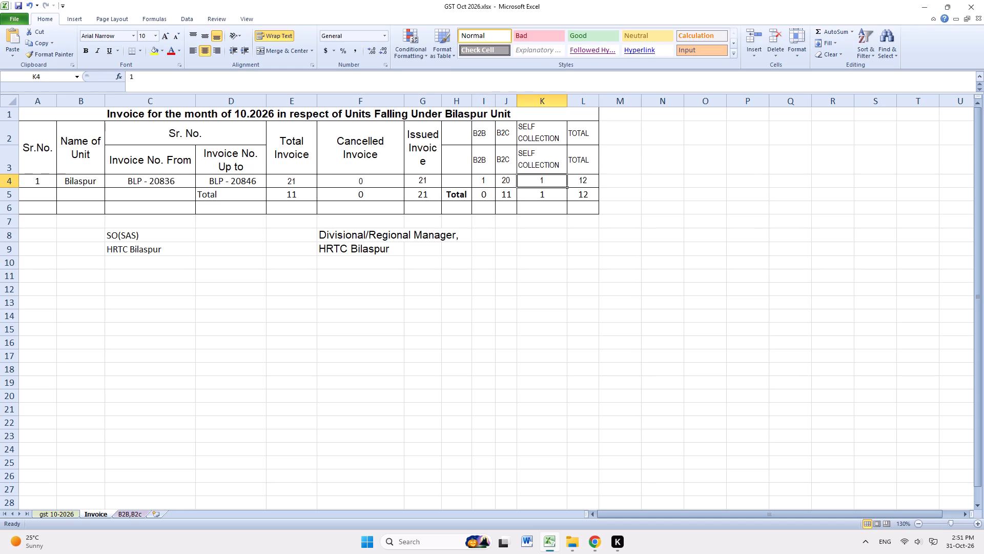
Clear the value in the Bilaspur row's TOTAL cell, after the self collection count.
{"action": "left_click", "coordinate": [595, 184]}
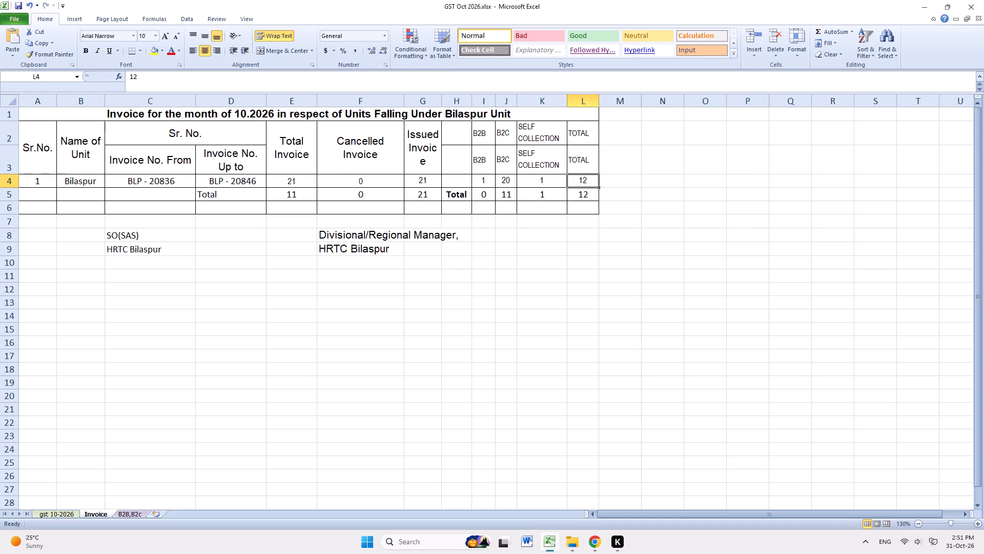
{"action": "double_click", "coordinate": [592, 183]}
{"action": "left_click_drag", "start_coordinate": [593, 181], "coordinate": [581, 182]}
{"action": "key", "text": "BackSpace"}
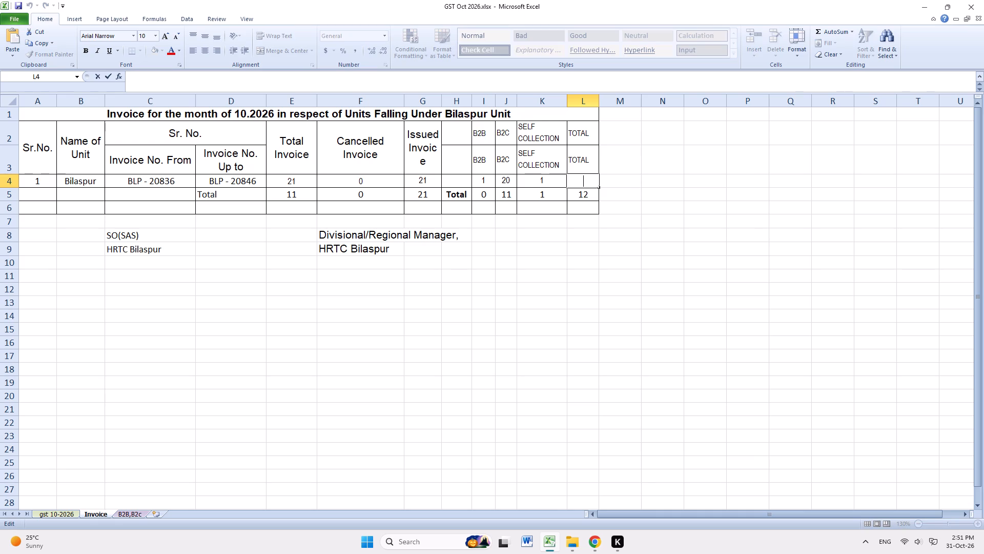
Set the Bilaspur row's invoice range from BLP - 20847 up to BLP - 20850.
{"action": "double_click", "coordinate": [179, 181]}
{"action": "left_click_drag", "start_coordinate": [184, 181], "coordinate": [166, 185]}
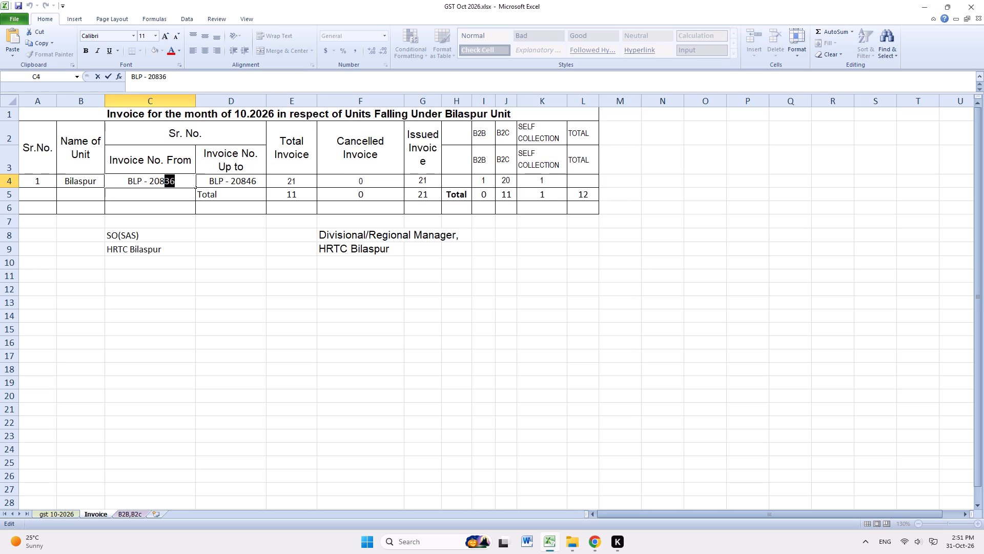
{"action": "type", "text": "47"}
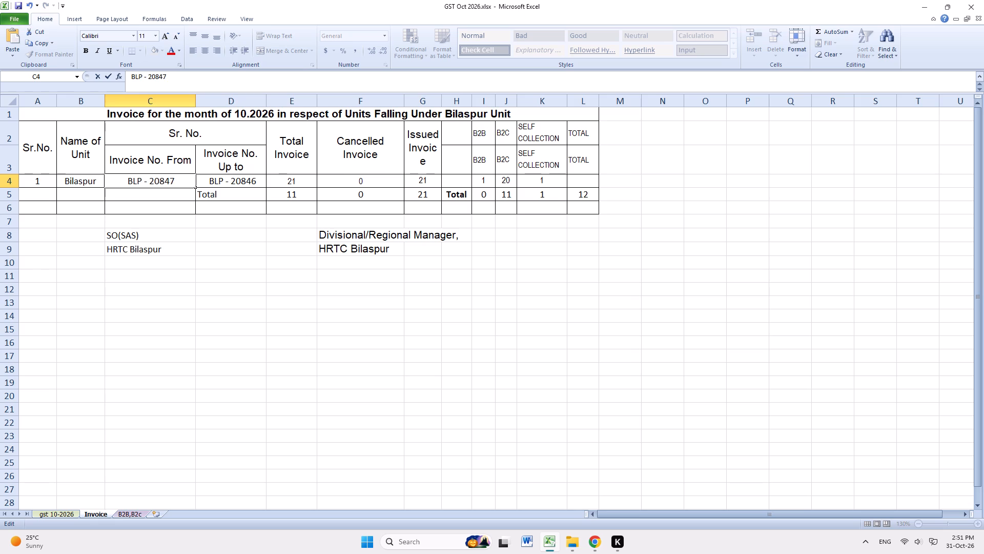
{"action": "left_click", "coordinate": [262, 182]}
{"action": "double_click", "coordinate": [260, 182]}
{"action": "left_click_drag", "start_coordinate": [260, 182], "coordinate": [248, 182]}
{"action": "key", "text": "5"}
{"action": "type", "text": "0"}
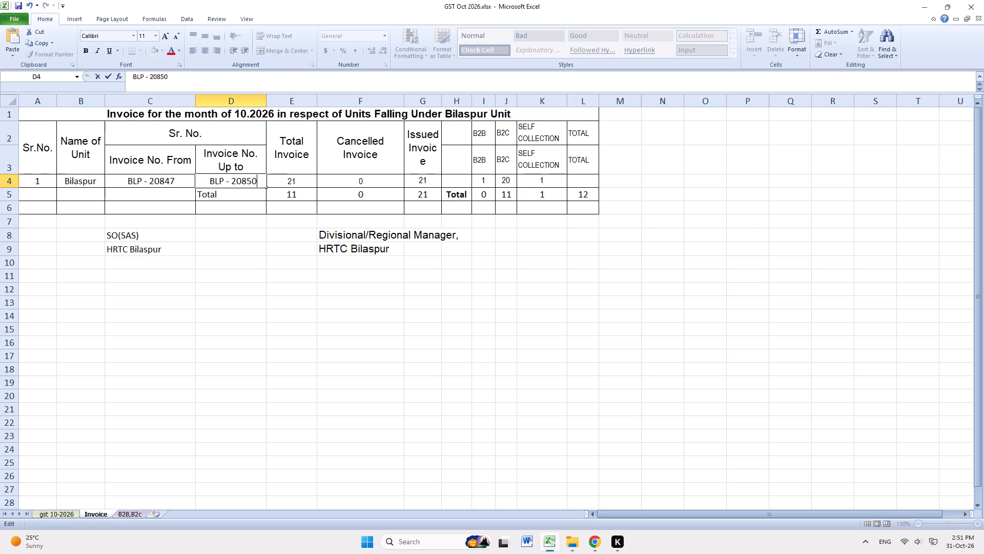
{"action": "key", "text": "space"}
Add the second series' starting number from the gst 10-2026 sheet to Invoice No. From, making it BLP - 20847, 19201.
{"action": "triple_click", "coordinate": [187, 183]}
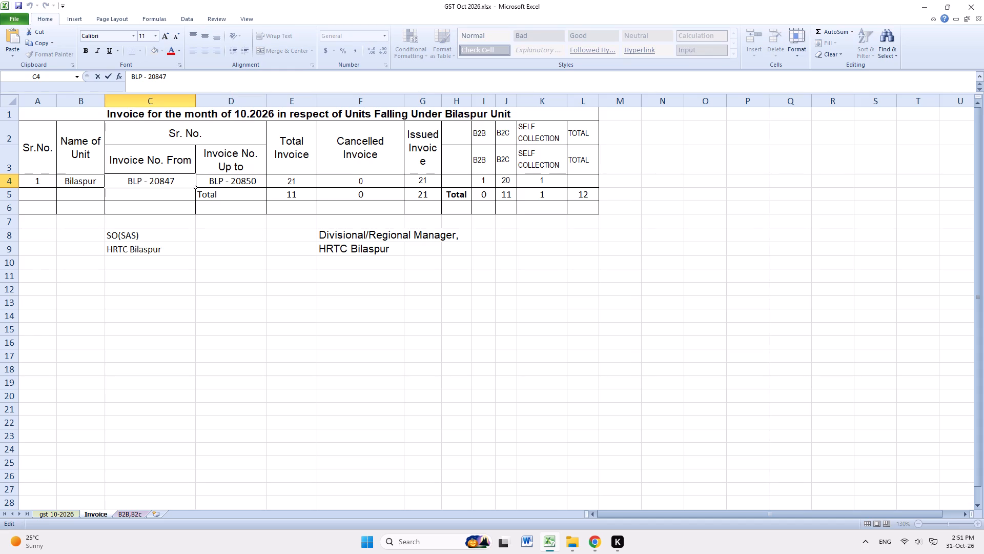
{"action": "key", "text": "Return"}
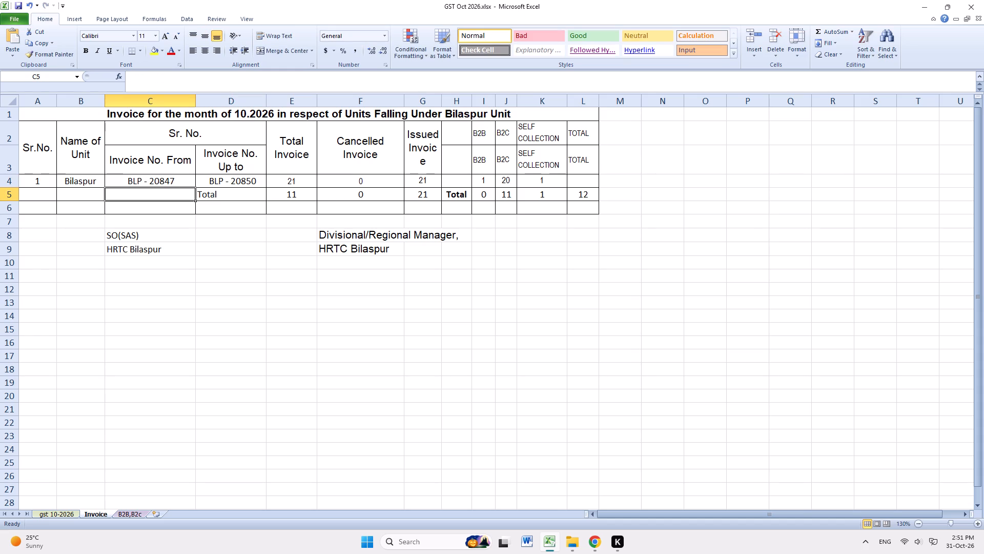
{"action": "left_click", "coordinate": [185, 182]}
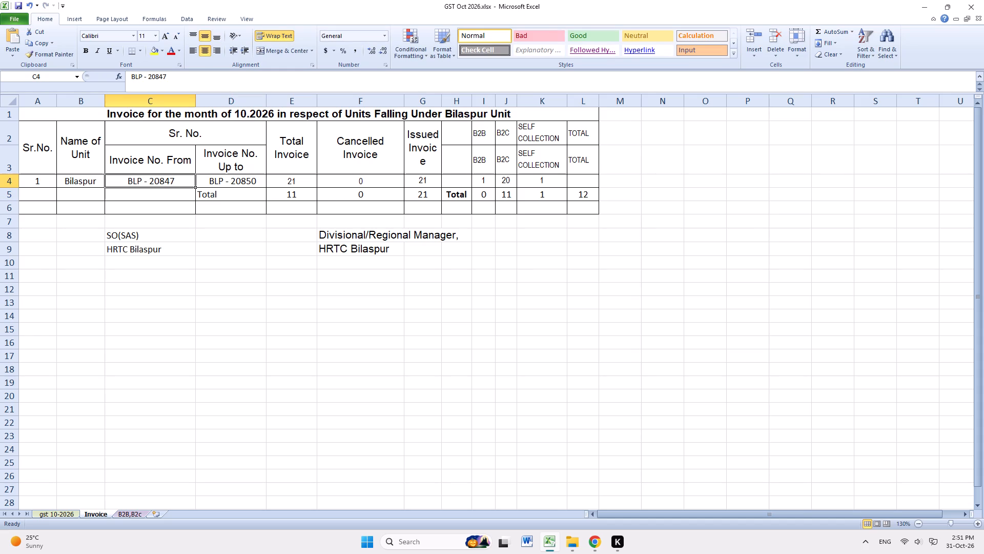
{"action": "key", "text": "alt+Return"}
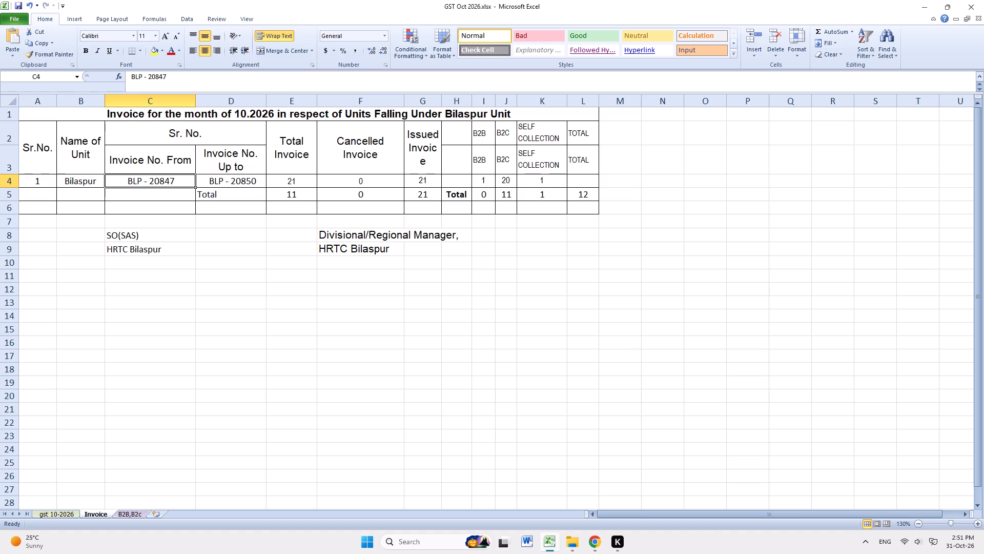
{"action": "double_click", "coordinate": [183, 183]}
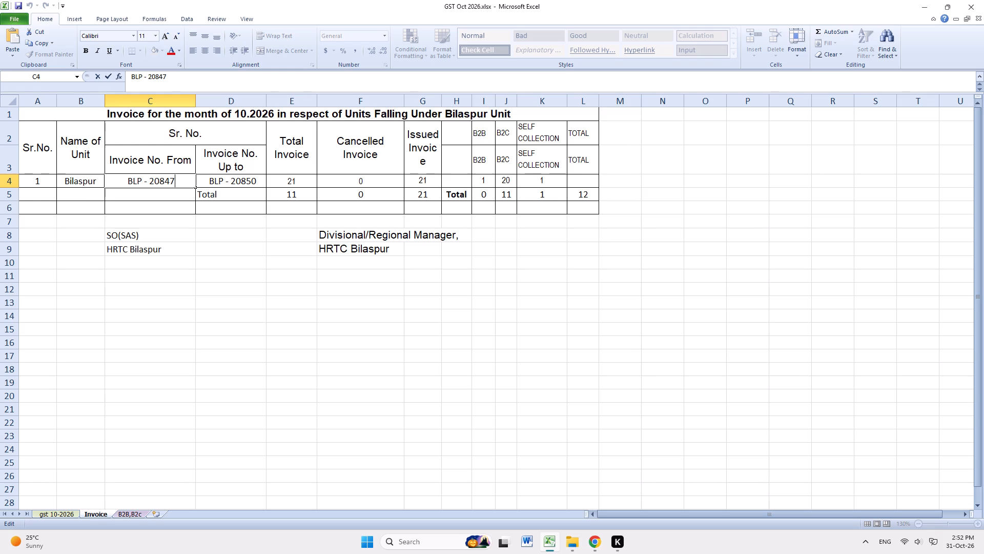
{"action": "double_click", "coordinate": [259, 182]}
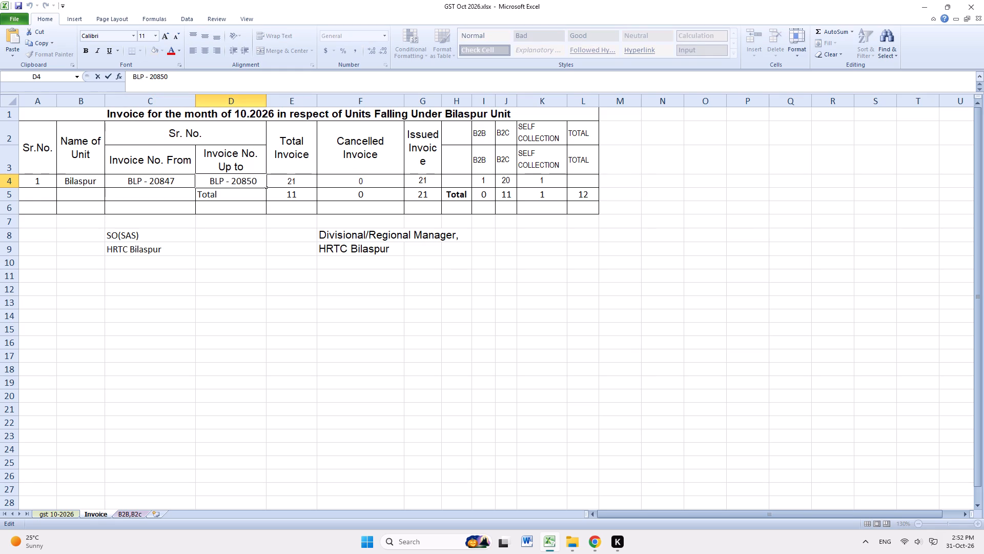
{"action": "left_click", "coordinate": [184, 179]}
{"action": "double_click", "coordinate": [182, 182]}
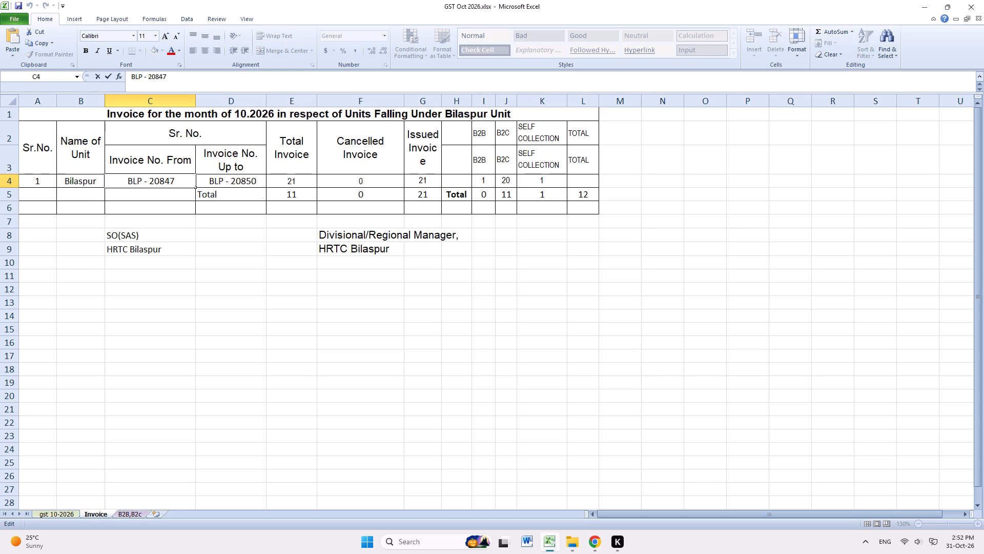
{"action": "type", "text": ","}
{"action": "key", "text": "space"}
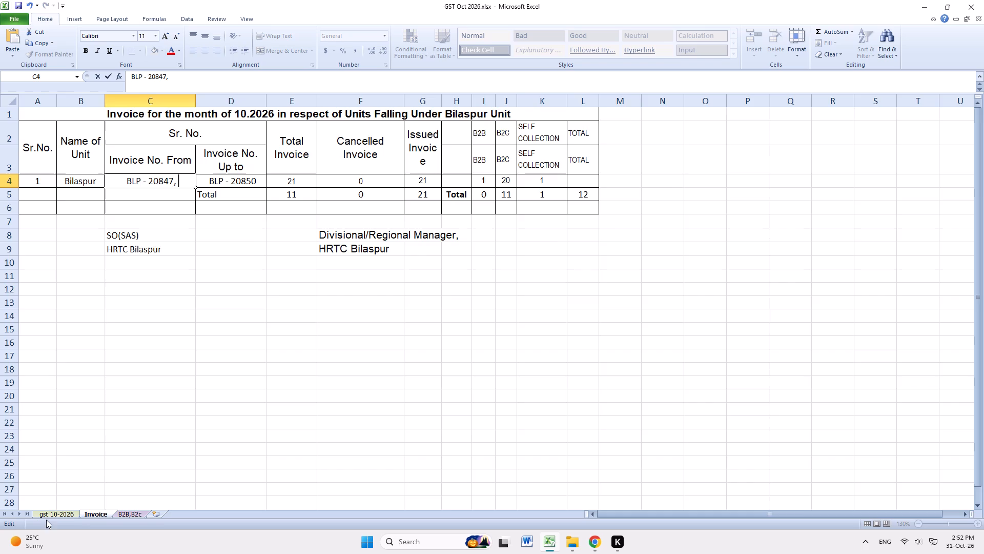
{"action": "left_click", "coordinate": [47, 518]}
{"action": "scroll", "coordinate": [230, 309], "scroll_direction": "up", "scroll_amount": 2}
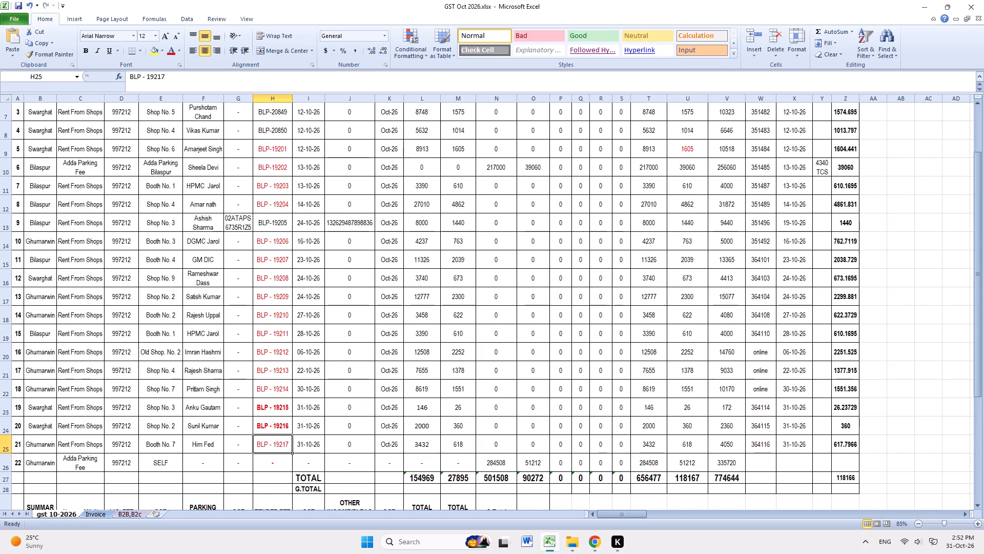
{"action": "scroll", "coordinate": [233, 310], "scroll_direction": "up", "scroll_amount": 1}
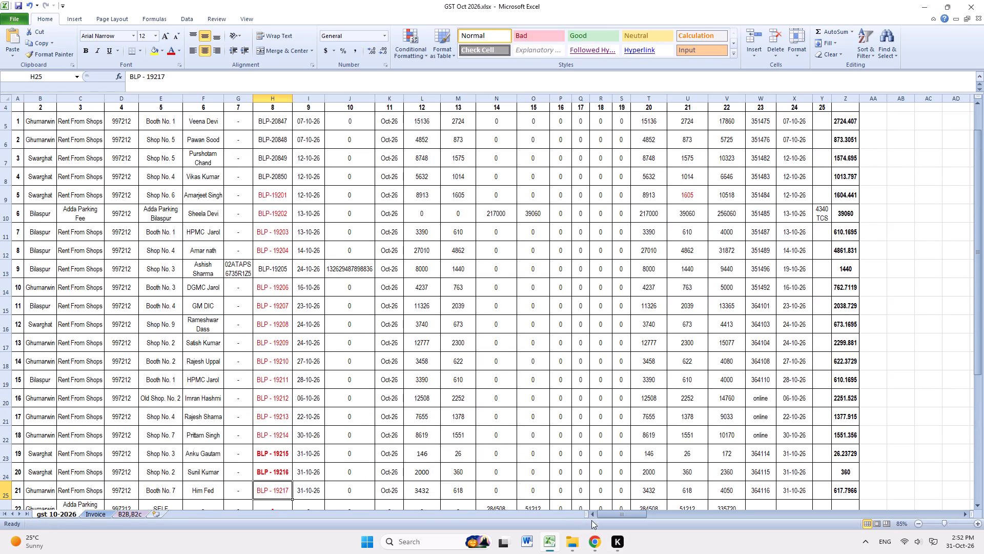
{"action": "left_click", "coordinate": [90, 516]}
{"action": "double_click", "coordinate": [186, 181]}
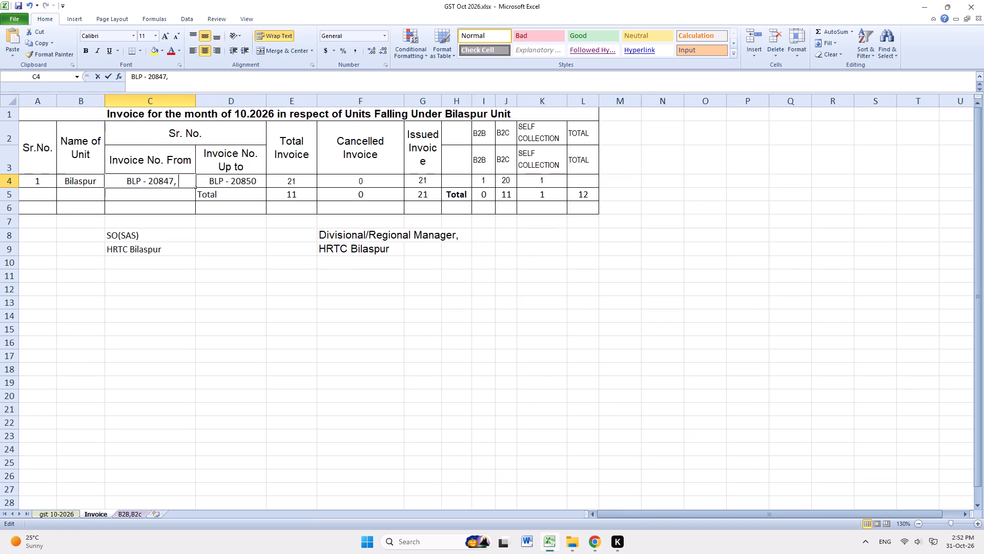
{"action": "type", "text": "19201"}
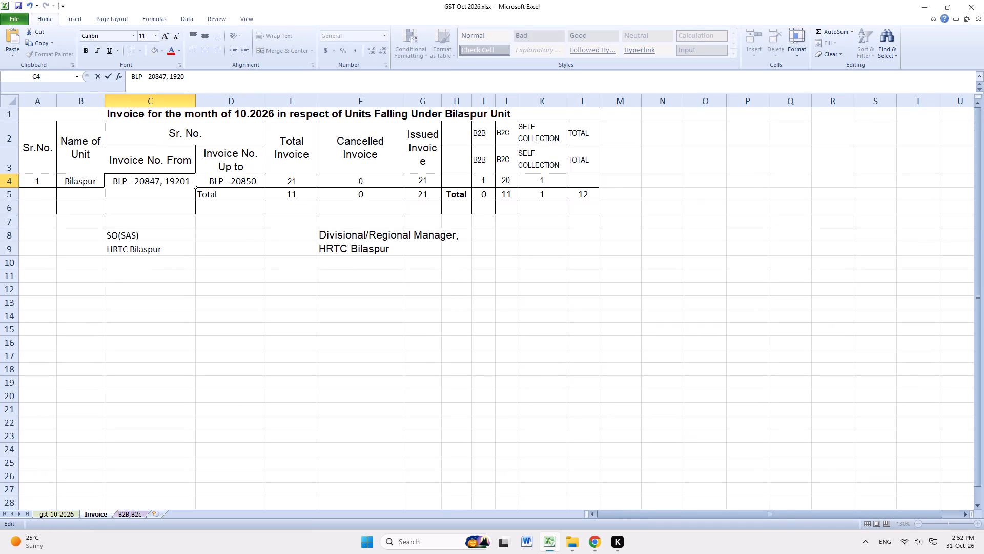
Add the second series' last number from the gst 10-2026 sheet to Invoice No. Up to, making it BLP - 20850 , 19217.
{"action": "double_click", "coordinate": [260, 181]}
{"action": "key", "text": "comma"}
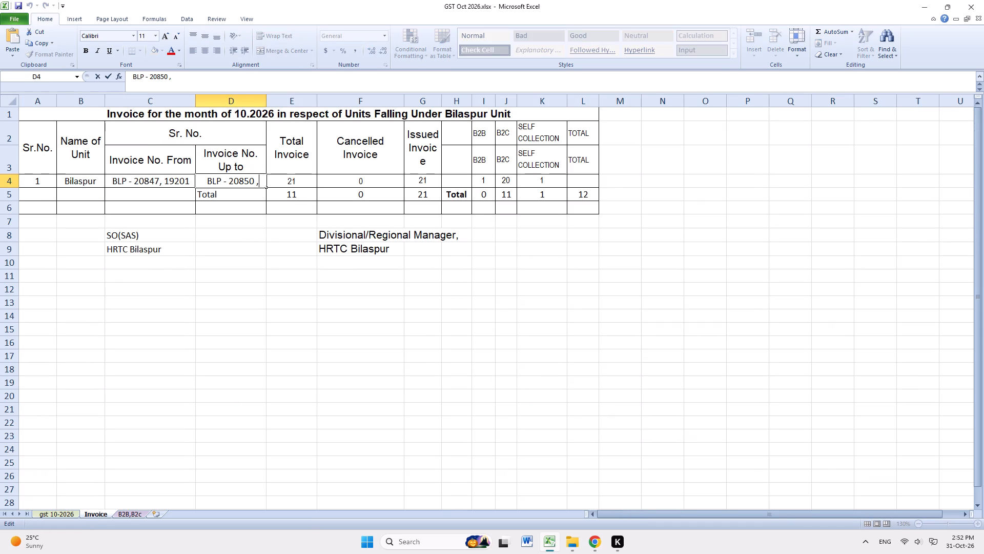
{"action": "key", "text": "BackSpace"}
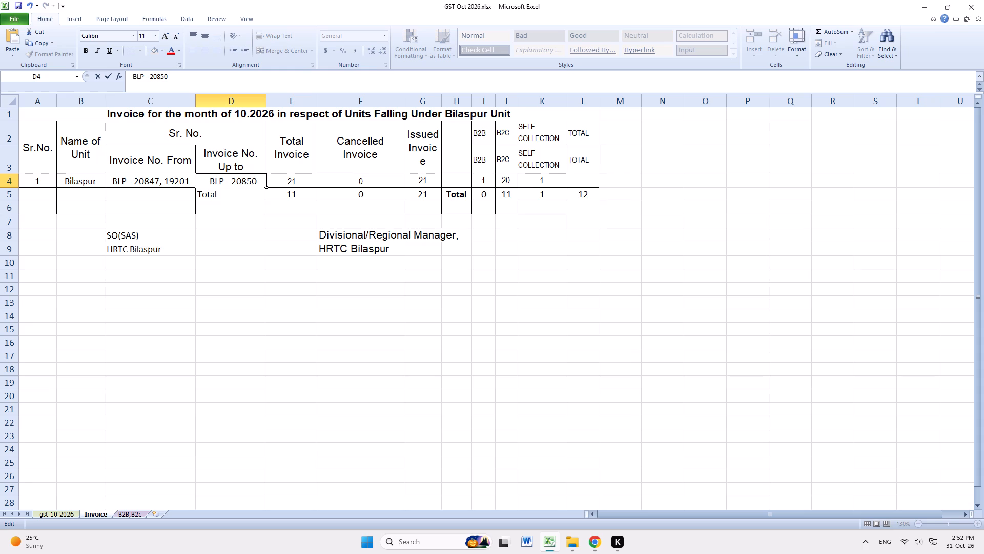
{"action": "type", "text": ","}
{"action": "key", "text": "space"}
{"action": "left_click", "coordinate": [65, 517]}
{"action": "scroll", "coordinate": [265, 423], "scroll_direction": "down", "scroll_amount": 3}
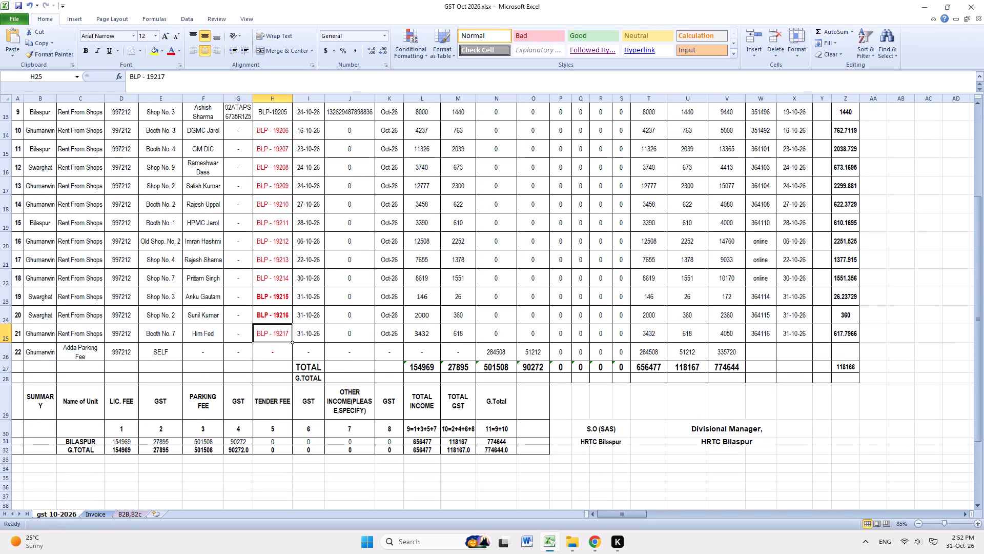
{"action": "left_click", "coordinate": [101, 513]}
{"action": "double_click", "coordinate": [259, 181]}
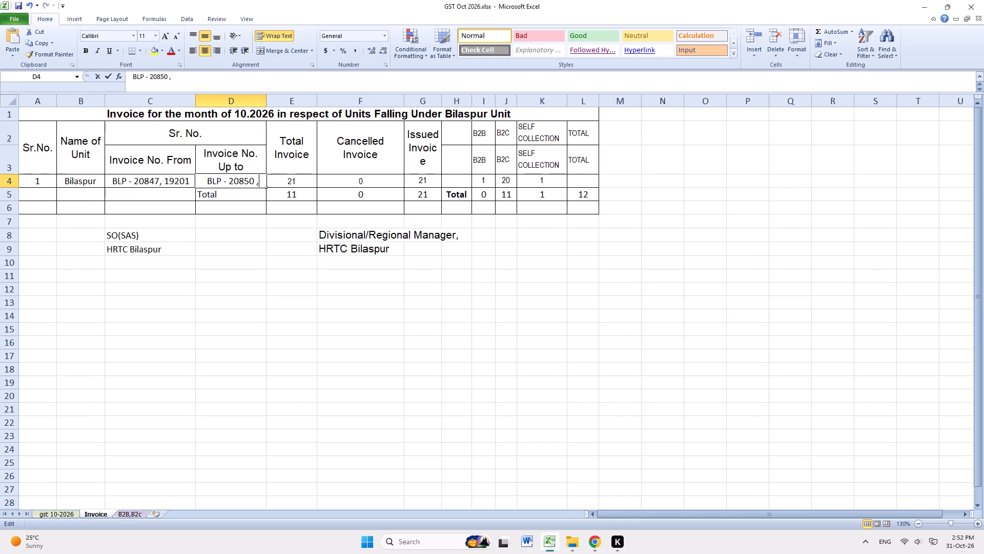
{"action": "key", "text": "space"}
{"action": "type", "text": "19217"}
{"action": "key", "text": "Return"}
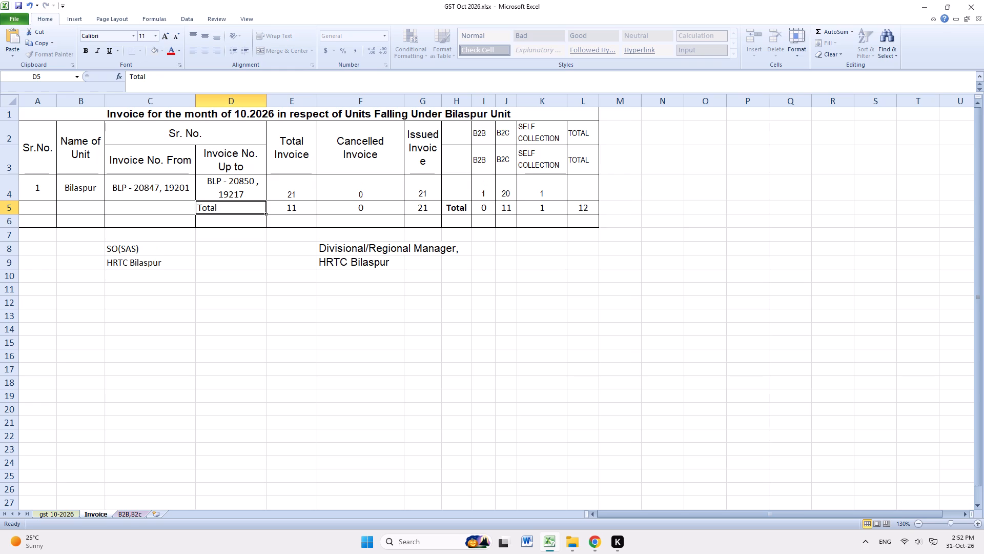
Prefix the second number in the Bilaspur row's Invoice No. Up to with BLP-, making it BLP- 19217.
{"action": "double_click", "coordinate": [211, 196]}
{"action": "type", "text": "BLP-"}
{"action": "key", "text": "space"}
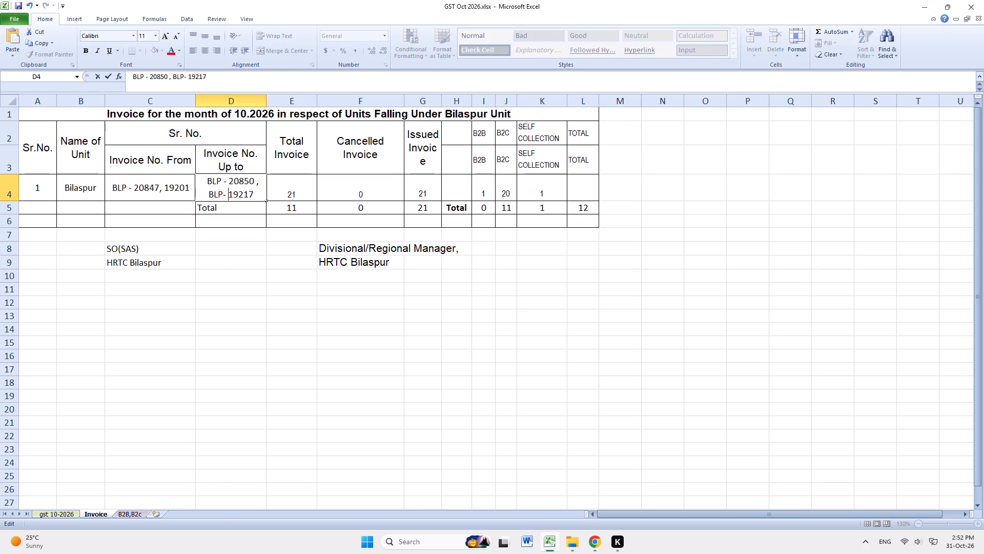
Prefix 19201 in Invoice No. From with BLP - and put BLP - 19201 on its own line within the cell.
{"action": "double_click", "coordinate": [164, 188]}
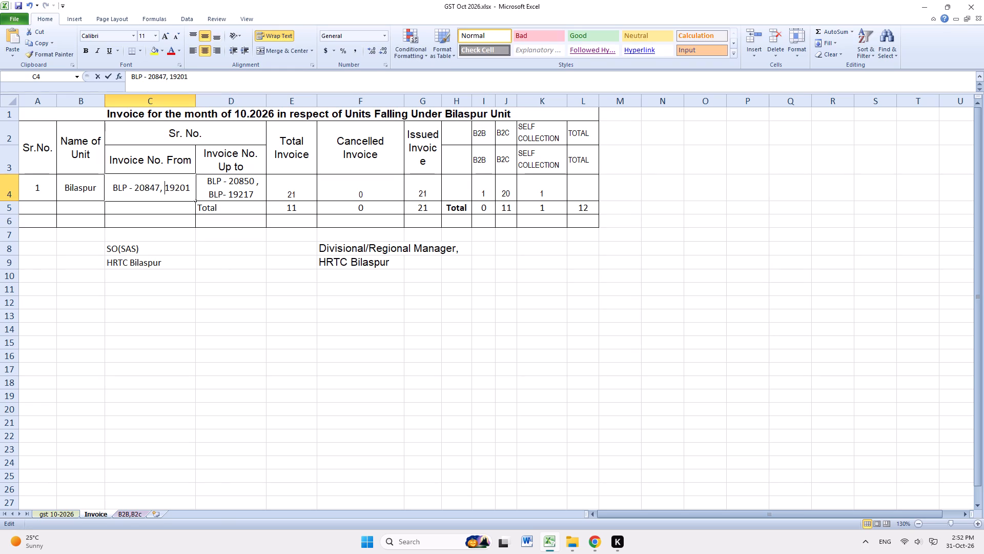
{"action": "type", "text": "BLP -"}
{"action": "key", "text": "space"}
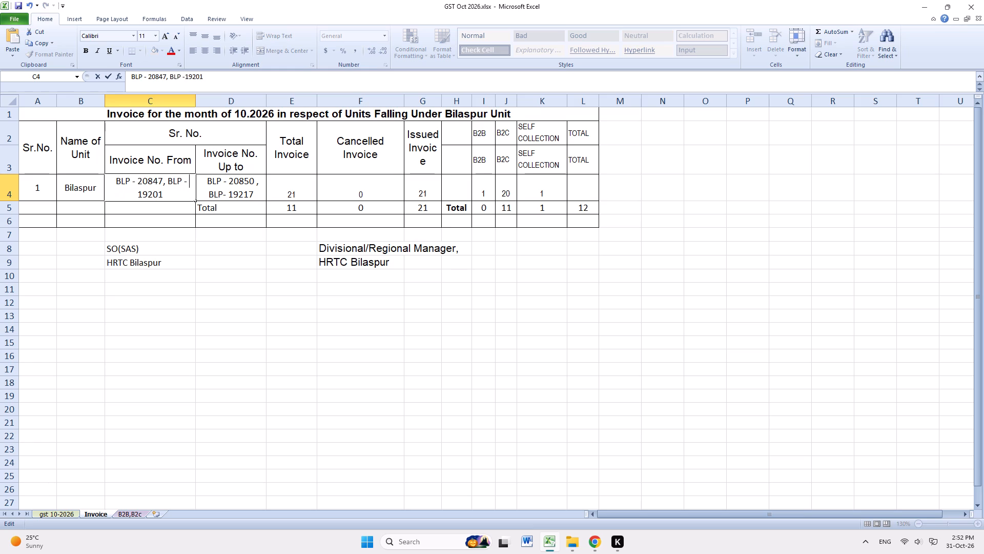
{"action": "left_click", "coordinate": [169, 179]}
{"action": "key", "text": "alt+Return"}
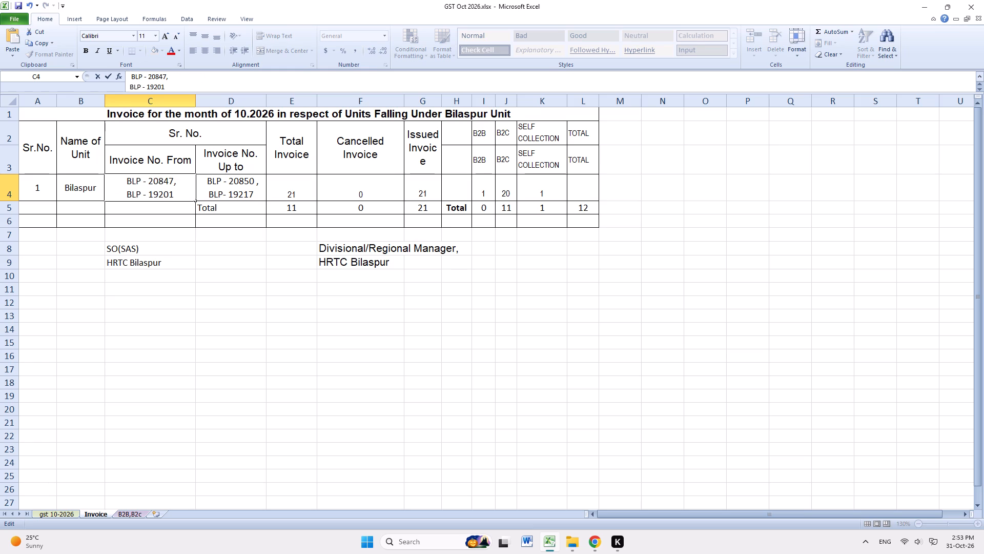
{"action": "left_click", "coordinate": [187, 184]}
{"action": "left_click", "coordinate": [264, 184]}
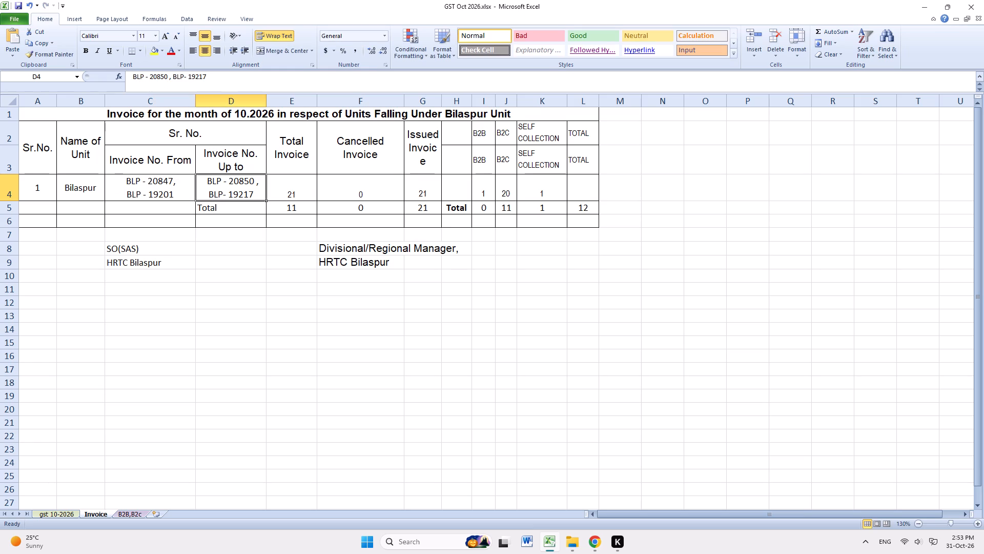
{"action": "left_click", "coordinate": [184, 193]}
{"action": "left_click", "coordinate": [252, 197]}
{"action": "left_click", "coordinate": [294, 187]}
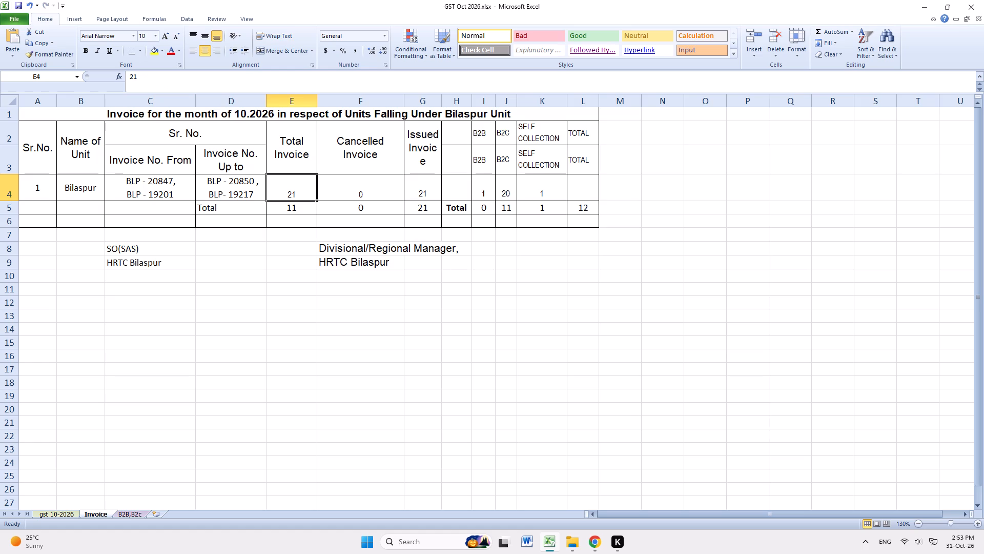
Fill the Bilaspur row's B2B count of 1 and B2C count of 20 down into the Total row.
{"action": "left_click", "coordinate": [493, 191]}
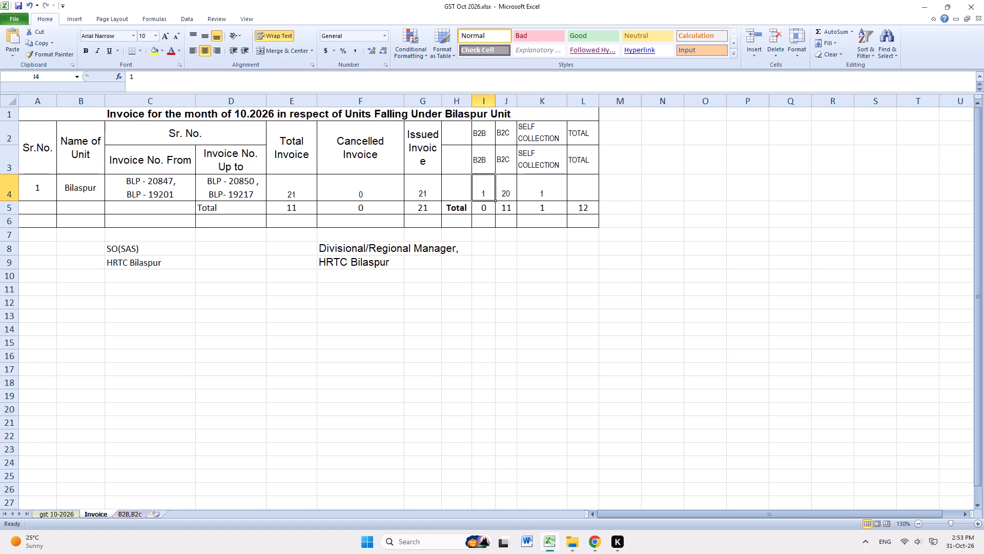
{"action": "left_click_drag", "start_coordinate": [495, 201], "coordinate": [496, 211]}
{"action": "left_click", "coordinate": [508, 195]}
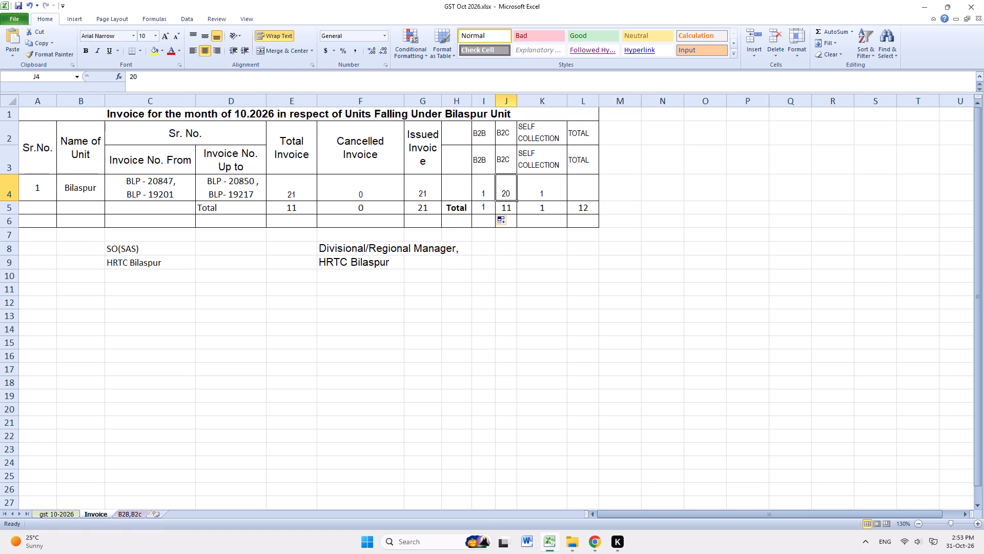
{"action": "left_click_drag", "start_coordinate": [517, 200], "coordinate": [516, 212]}
{"action": "left_click", "coordinate": [534, 190]}
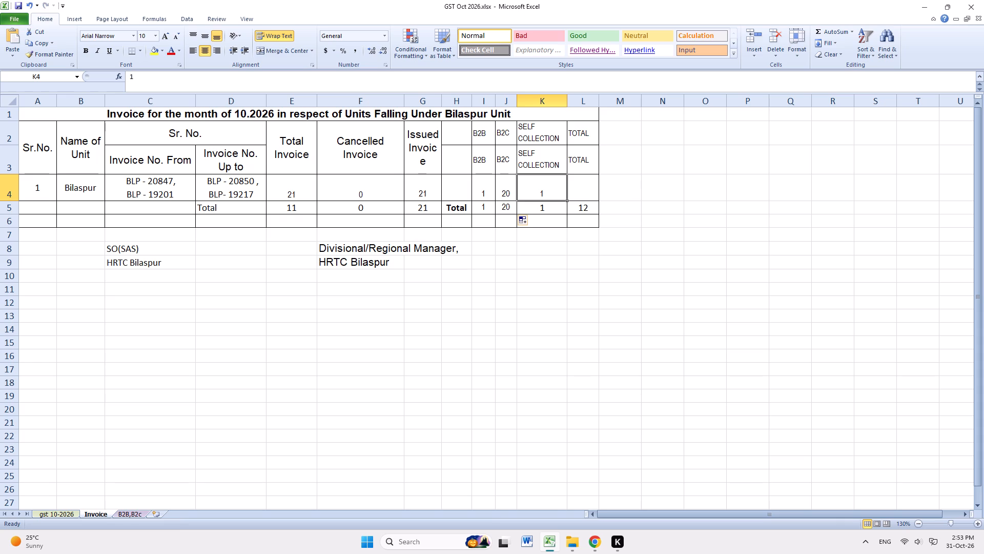
Enter a SUM formula in the Bilaspur row's TOTAL cell adding its B2B, B2C and self collection counts (I4, J4, K4).
{"action": "left_click", "coordinate": [580, 186]}
{"action": "double_click", "coordinate": [580, 185]}
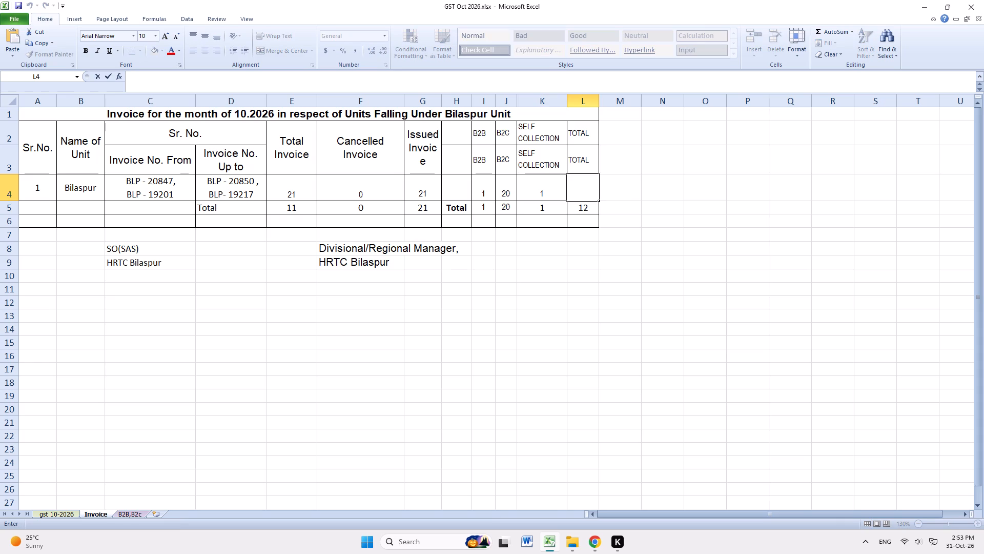
{"action": "key", "text": "equal"}
{"action": "type", "text": "sum("}
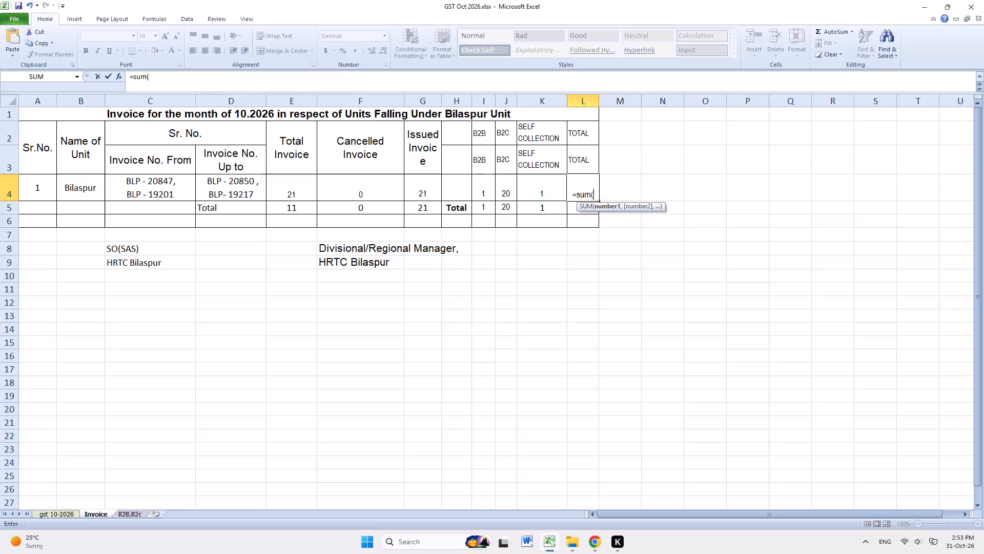
{"action": "left_click", "coordinate": [490, 193], "text": "ctrl"}
{"action": "left_click", "coordinate": [510, 192], "text": "ctrl"}
{"action": "left_click", "coordinate": [541, 191], "text": "ctrl"}
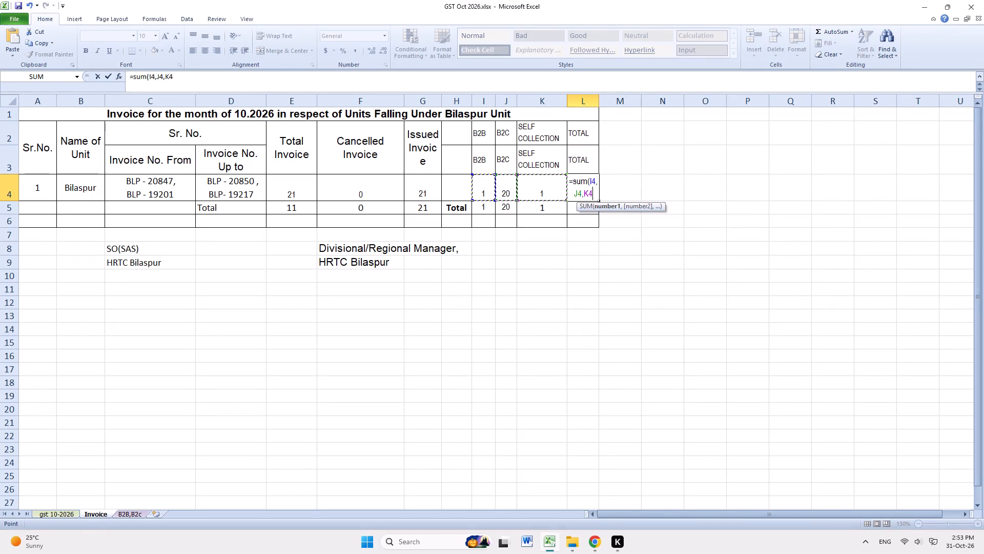
{"action": "key", "text": "shift+parenright"}
{"action": "key", "text": "Return"}
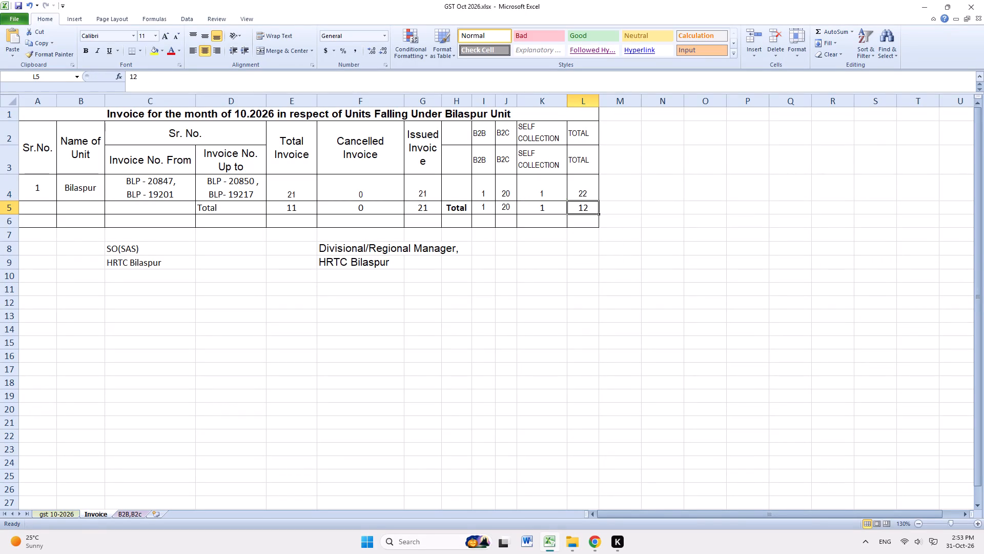
Fill the Bilaspur row's TOTAL sum formula down into the Total row.
{"action": "left_click", "coordinate": [587, 186]}
{"action": "left_click_drag", "start_coordinate": [601, 202], "coordinate": [599, 210]}
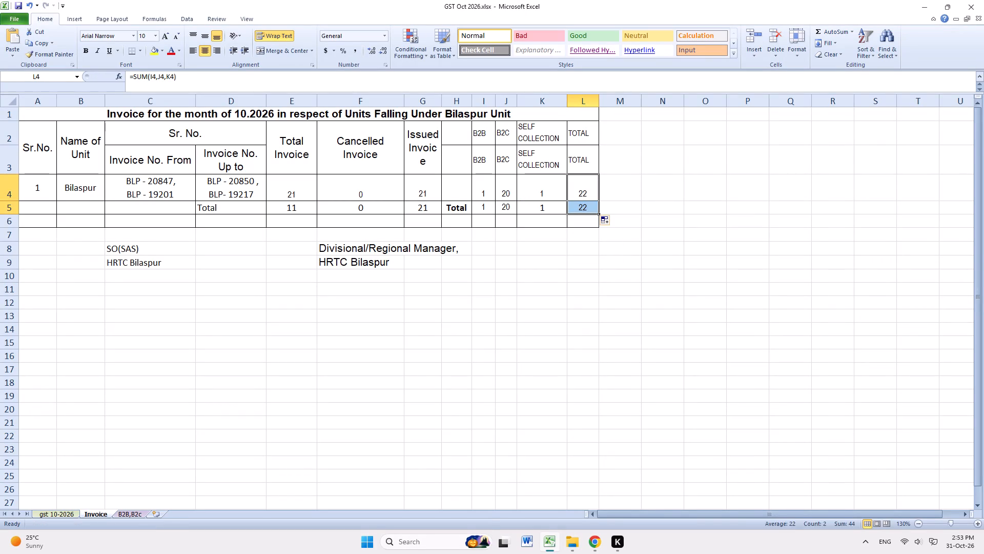
{"action": "left_click", "coordinate": [637, 211]}
{"action": "left_click", "coordinate": [660, 266]}
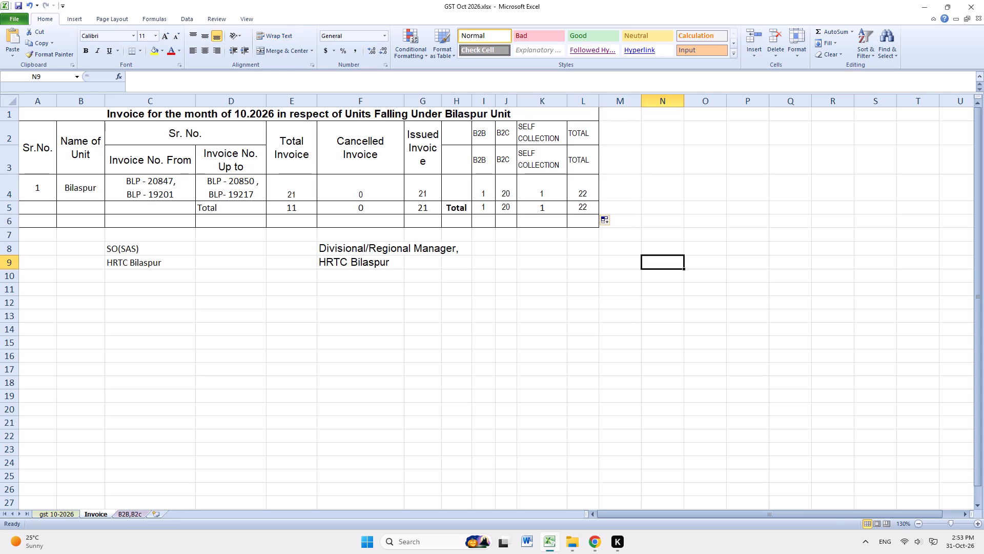
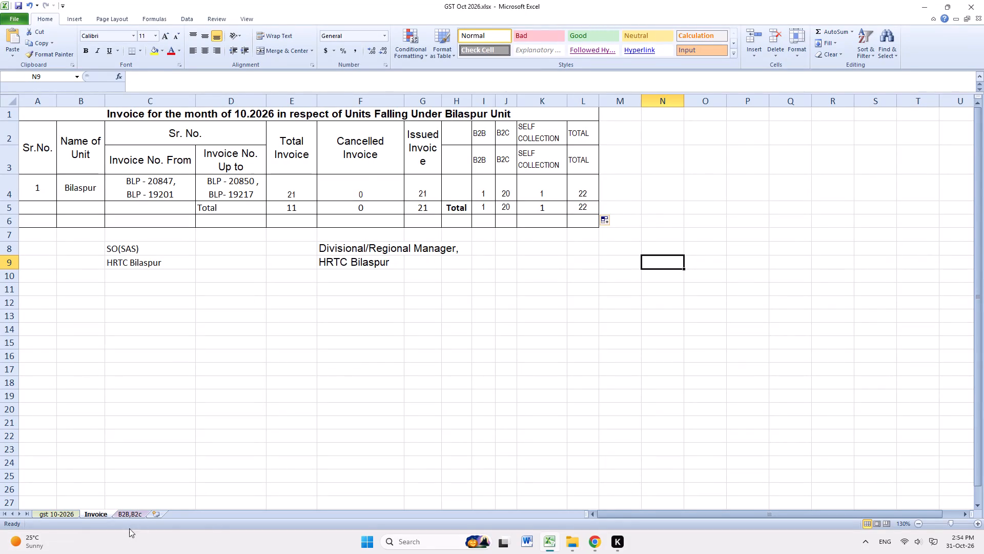
Look over the B2B,B2c sheet and check the gst 10-2026 sheet's invoice rows, receipt numbers and license fee total.
{"action": "left_click", "coordinate": [133, 513]}
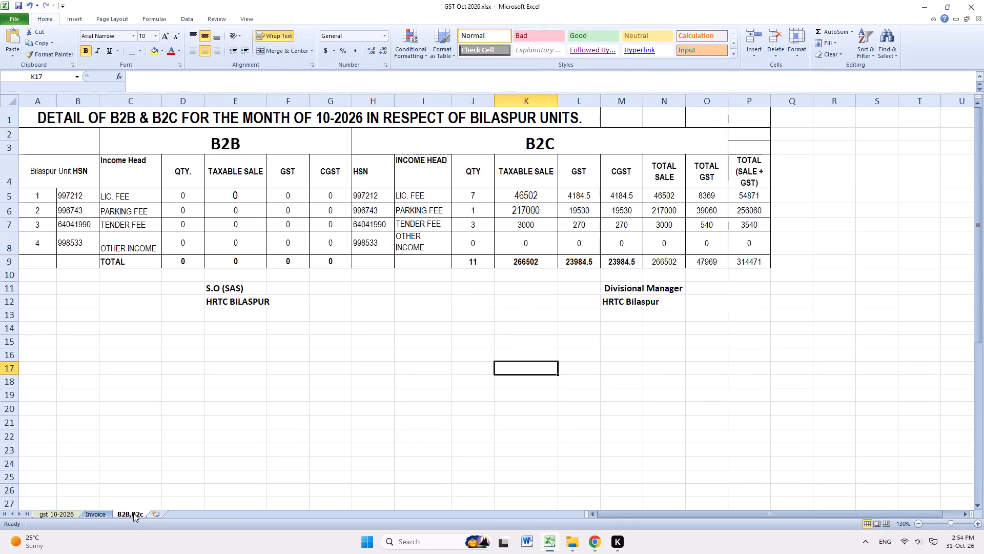
{"action": "left_click", "coordinate": [69, 514]}
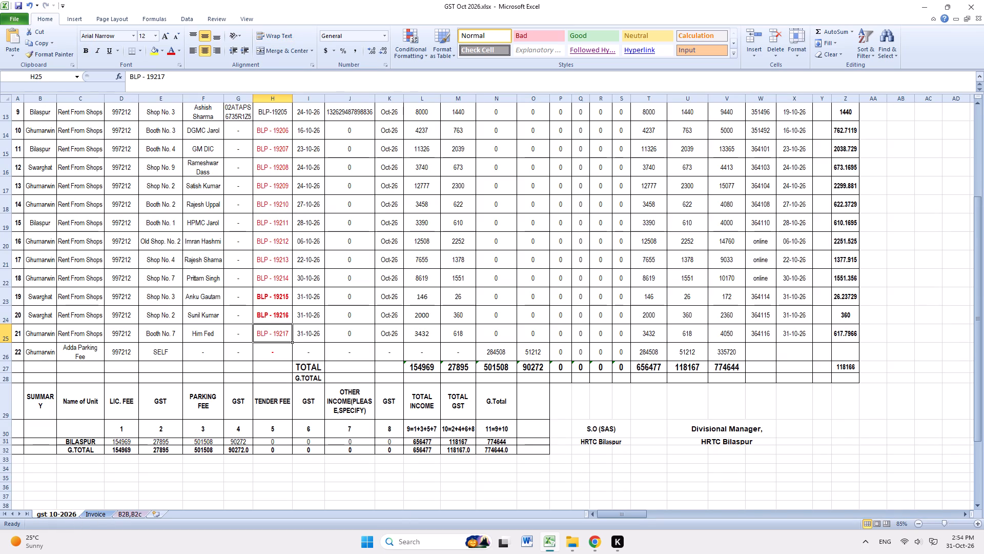
{"action": "left_click", "coordinate": [421, 368]}
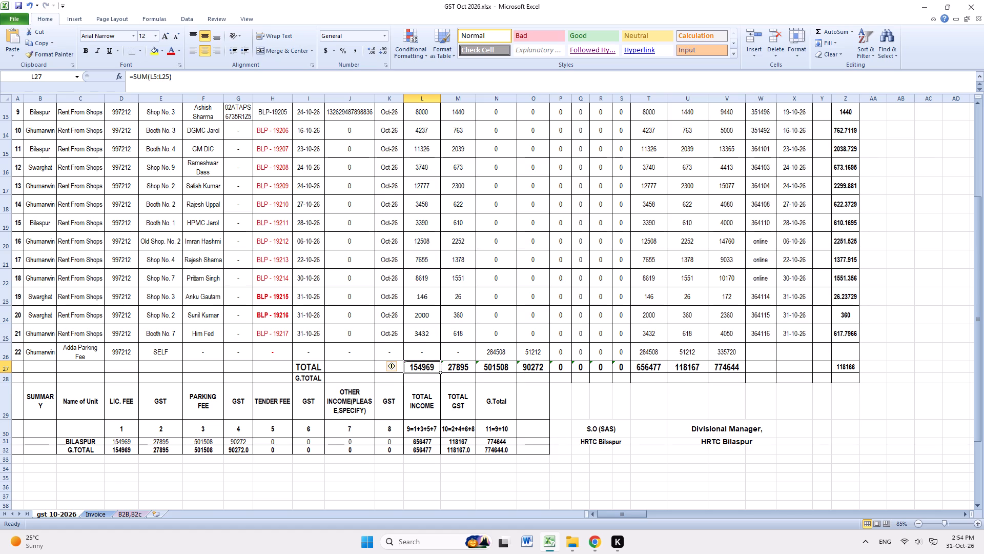
{"action": "scroll", "coordinate": [477, 378], "scroll_direction": "up", "scroll_amount": 4}
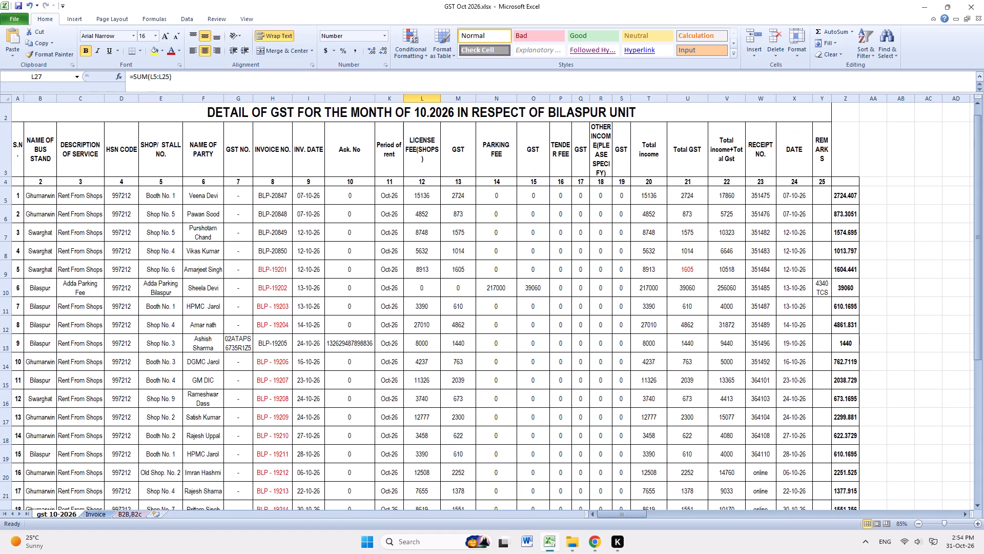
{"action": "scroll", "coordinate": [404, 391], "scroll_direction": "down", "scroll_amount": 4}
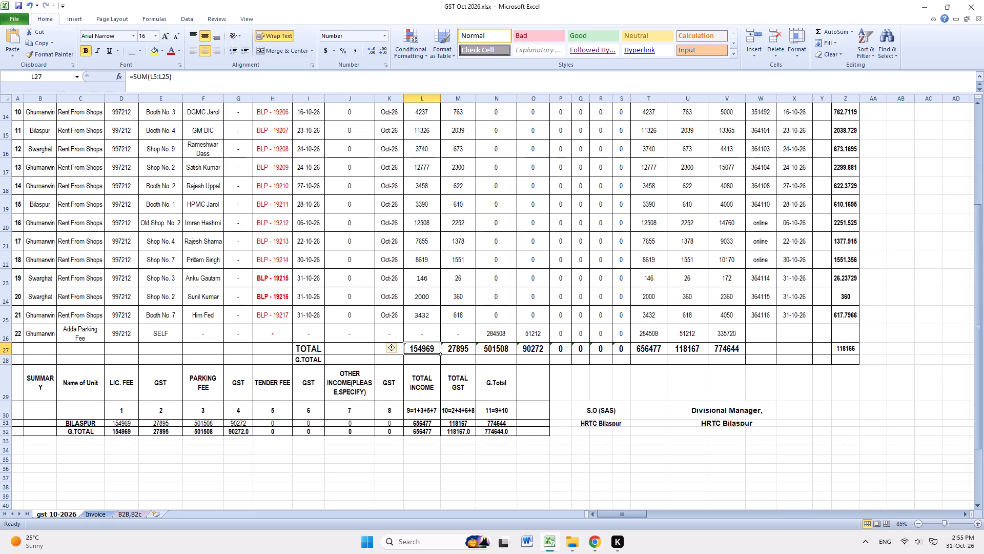
{"action": "left_click", "coordinate": [807, 471]}
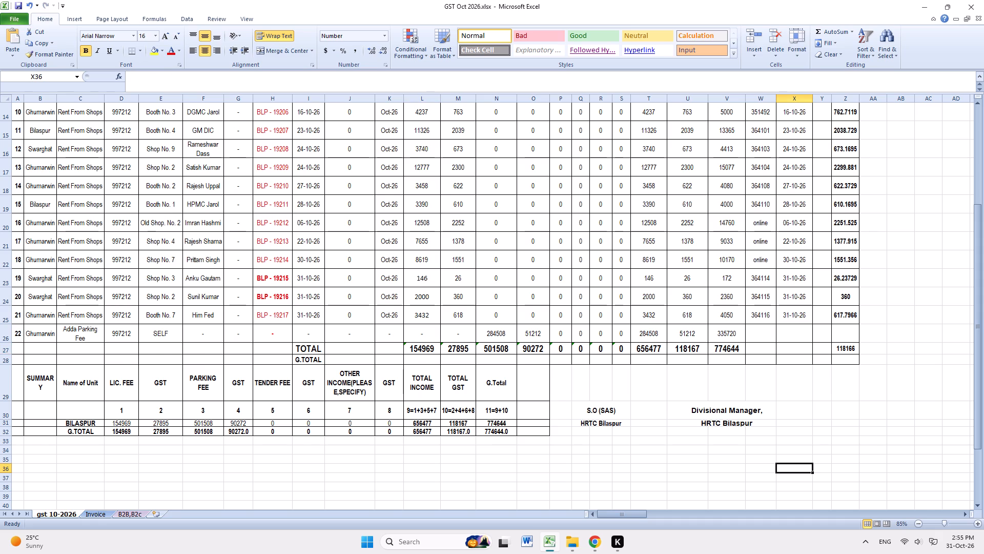
{"action": "scroll", "coordinate": [745, 441], "scroll_direction": "up", "scroll_amount": 4}
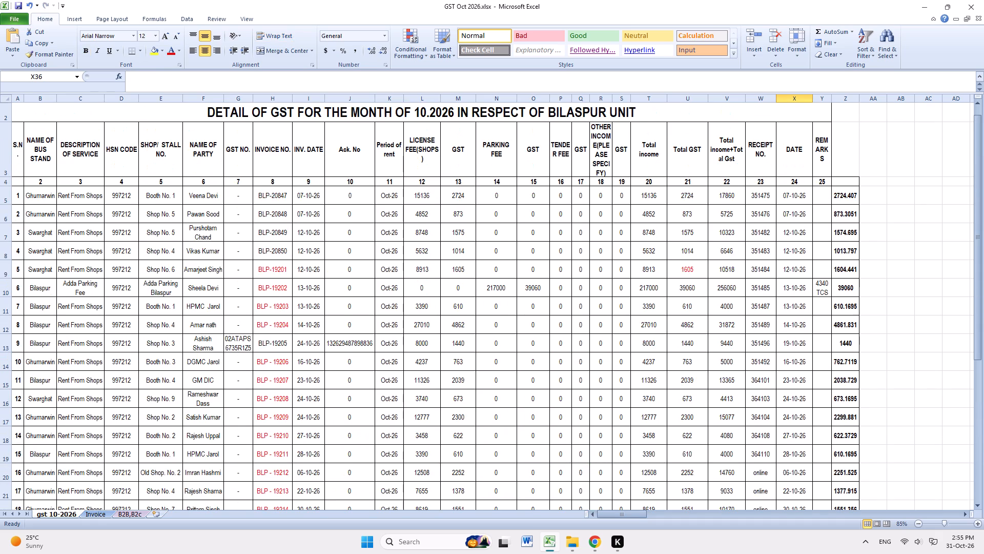
{"action": "scroll", "coordinate": [745, 441], "scroll_direction": "down", "scroll_amount": 2}
{"action": "scroll", "coordinate": [745, 441], "scroll_direction": "up", "scroll_amount": 2}
{"action": "scroll", "coordinate": [745, 441], "scroll_direction": "down", "scroll_amount": 1}
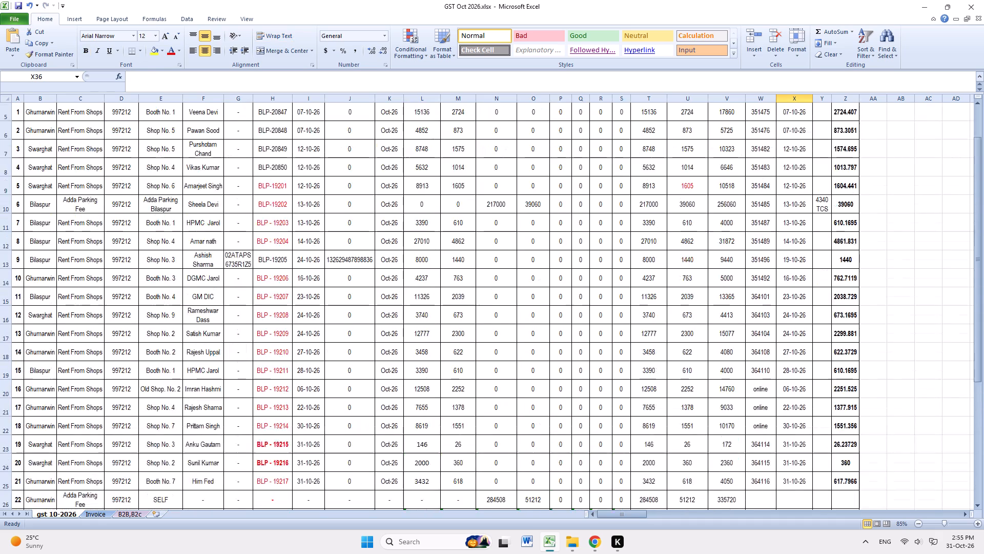
{"action": "scroll", "coordinate": [745, 441], "scroll_direction": "down", "scroll_amount": 3}
{"action": "scroll", "coordinate": [745, 441], "scroll_direction": "up", "scroll_amount": 3}
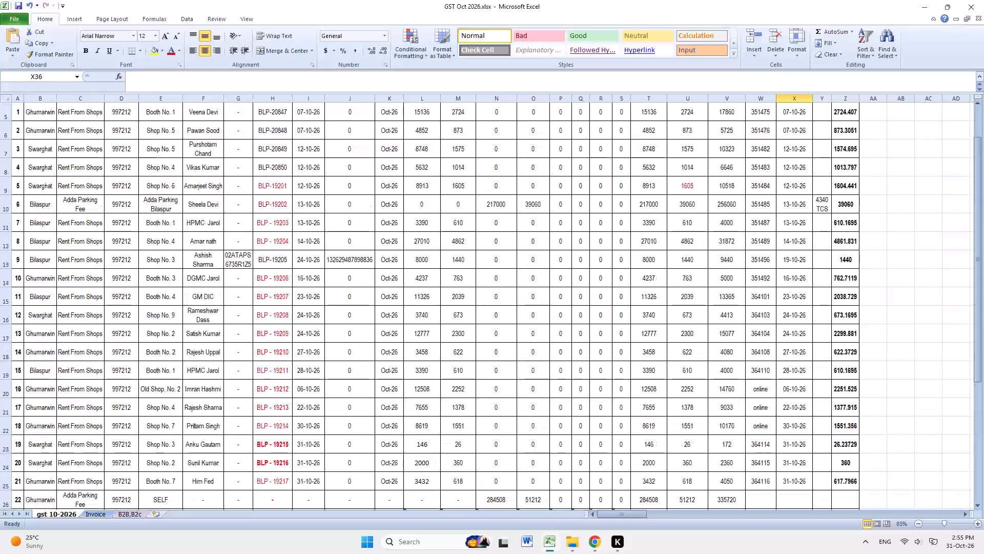
{"action": "scroll", "coordinate": [745, 441], "scroll_direction": "down", "scroll_amount": 5}
{"action": "scroll", "coordinate": [747, 377], "scroll_direction": "up", "scroll_amount": 7}
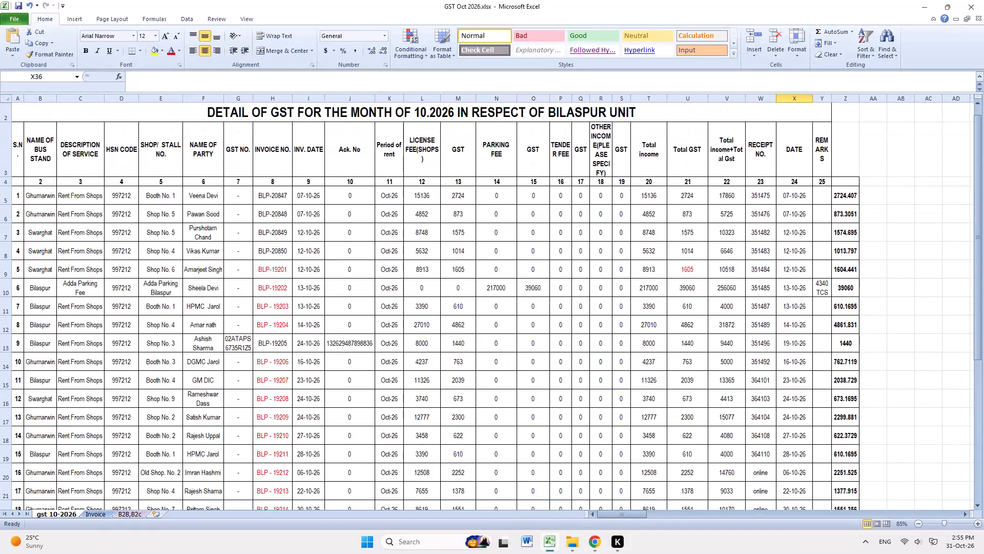
{"action": "scroll", "coordinate": [747, 387], "scroll_direction": "down", "scroll_amount": 3}
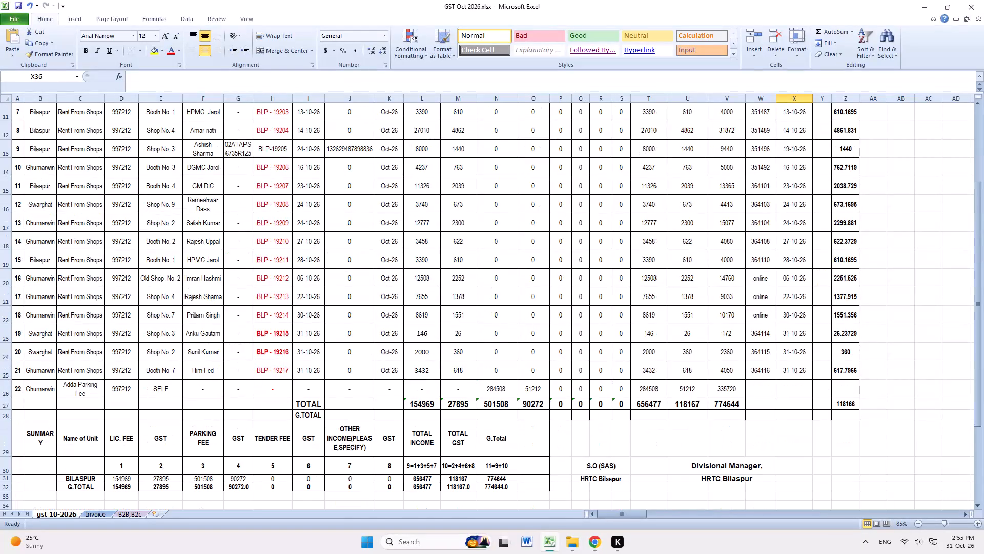
{"action": "left_click", "coordinate": [762, 280]}
{"action": "left_click", "coordinate": [766, 299]}
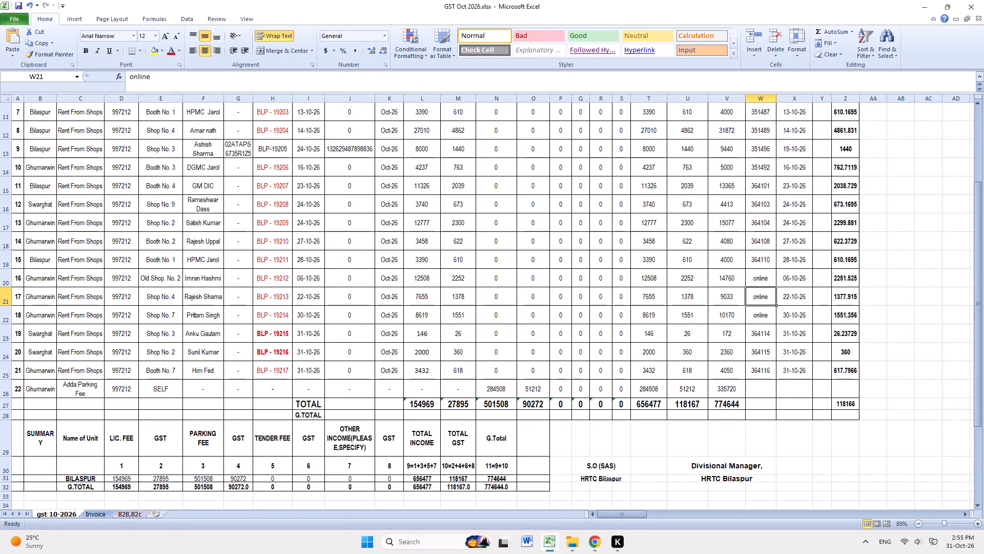
{"action": "left_click", "coordinate": [767, 312]}
{"action": "left_click", "coordinate": [769, 337]}
{"action": "left_click", "coordinate": [764, 351]}
{"action": "left_click", "coordinate": [759, 371]}
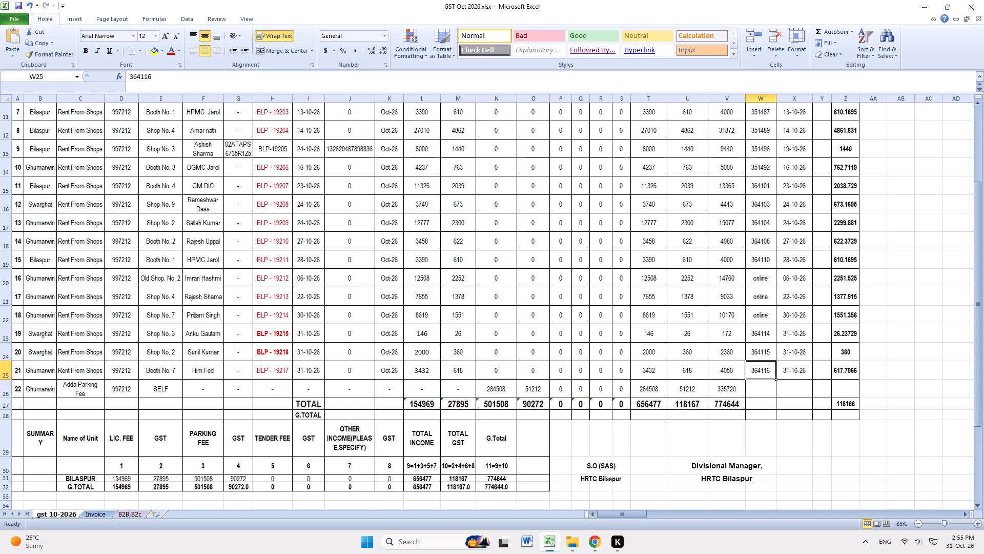
{"action": "left_click", "coordinate": [794, 384]}
{"action": "scroll", "coordinate": [794, 384], "scroll_direction": "up", "scroll_amount": 4}
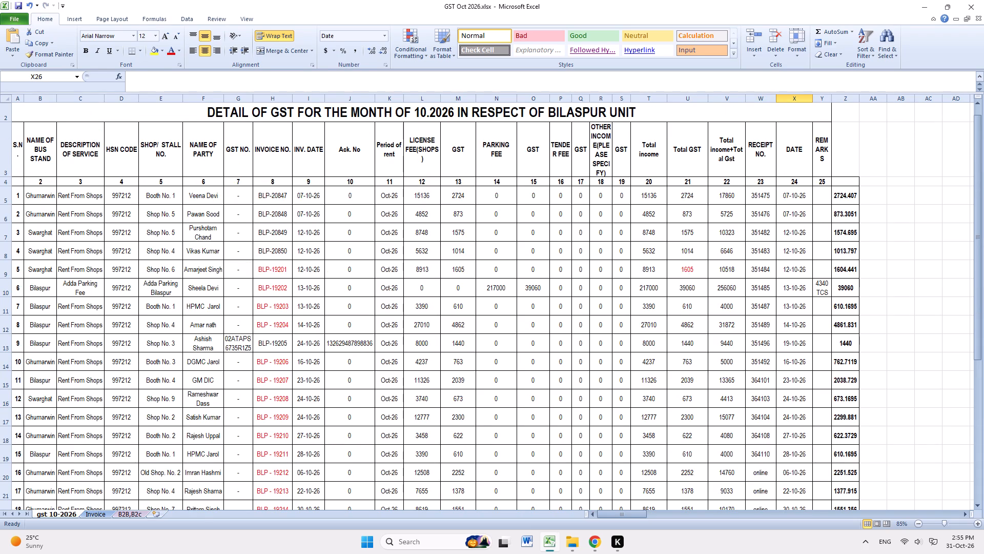
Check the total income formula for invoice BLP-19201, and set that row's license fee to 8914 and its GST to 1604.
{"action": "left_click", "coordinate": [653, 269]}
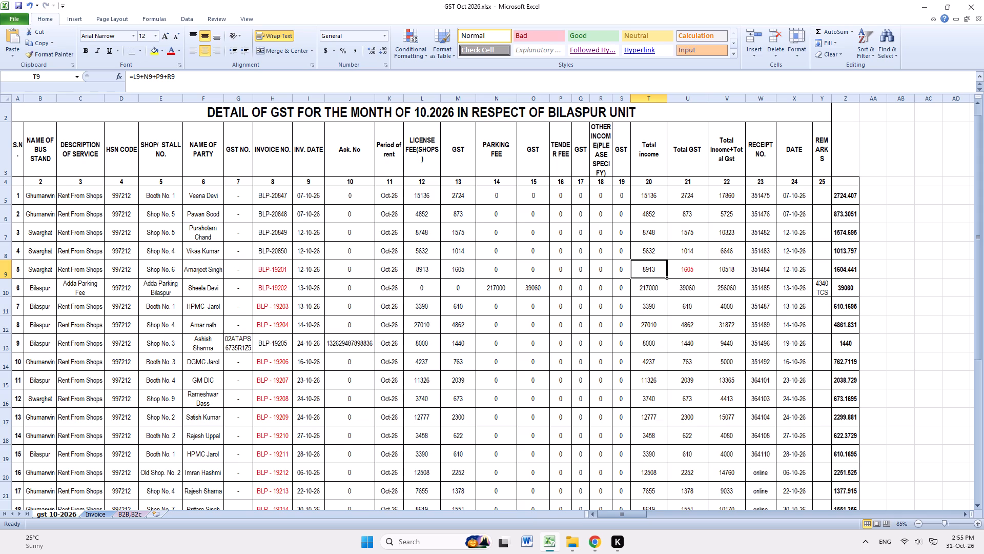
{"action": "left_click", "coordinate": [657, 269]}
{"action": "double_click", "coordinate": [661, 271]}
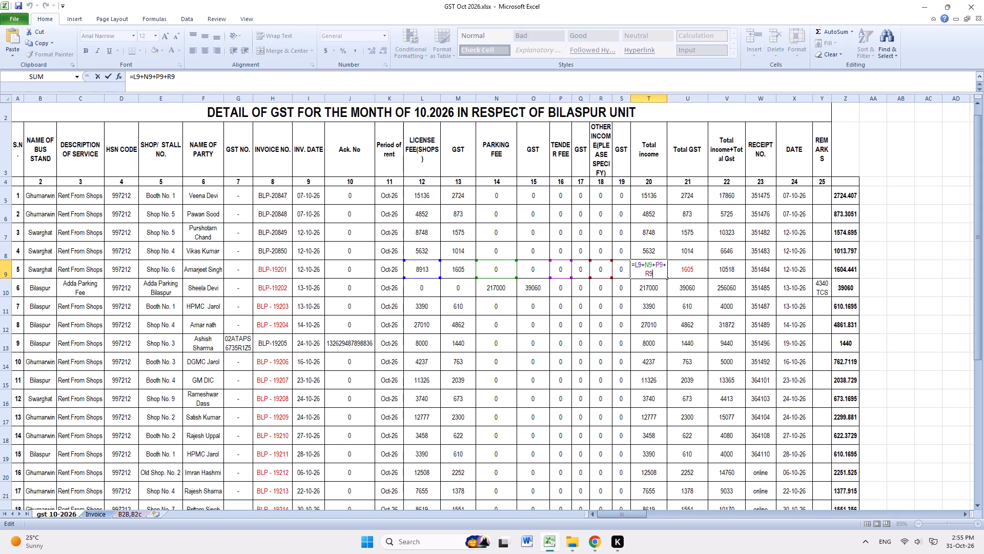
{"action": "key", "text": "Return"}
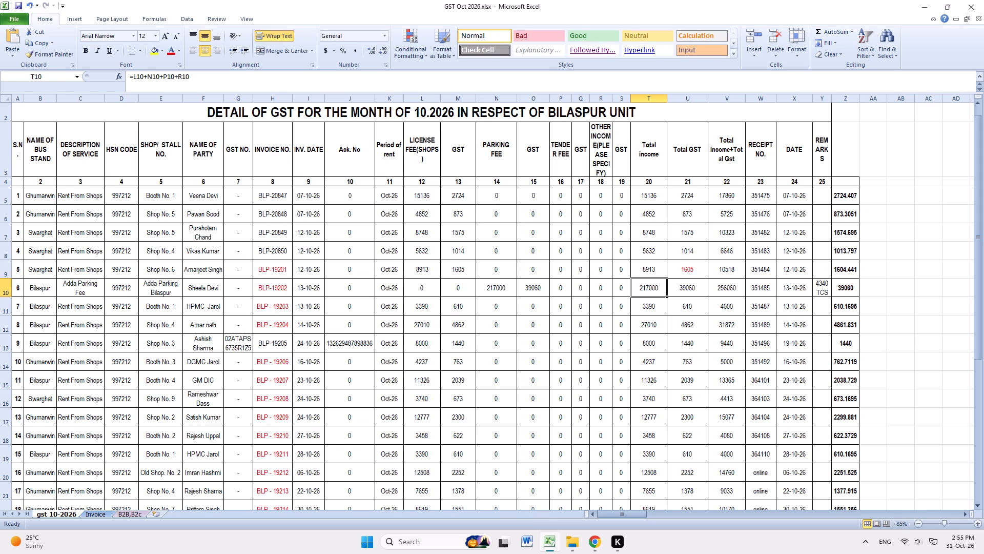
{"action": "double_click", "coordinate": [432, 272]}
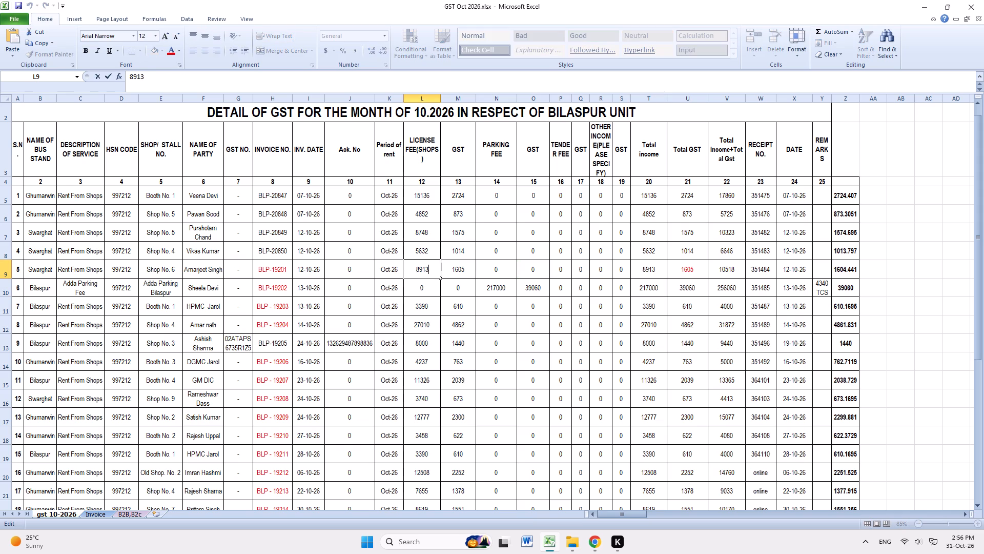
{"action": "key", "text": "BackSpace"}
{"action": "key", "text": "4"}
{"action": "key", "text": "Return"}
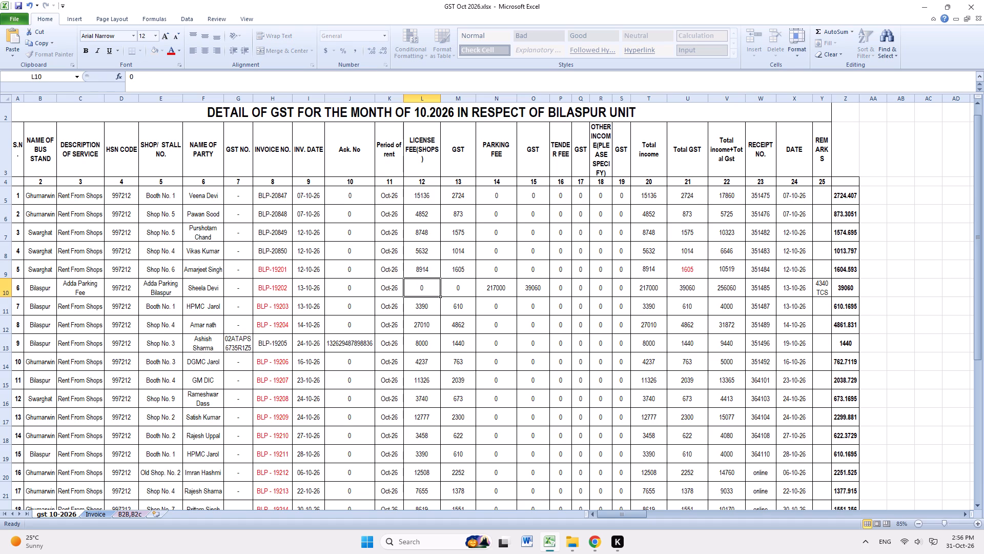
{"action": "double_click", "coordinate": [468, 271]}
{"action": "key", "text": "BackSpace"}
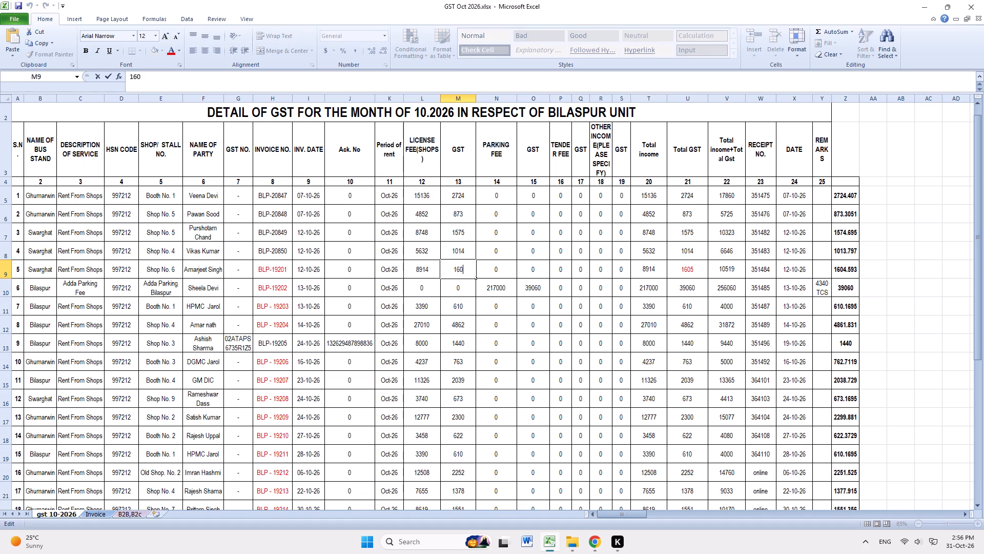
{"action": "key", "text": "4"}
{"action": "key", "text": "Return"}
Extend the TOTAL row's license fee and adjacent GST sums through row 26, giving ranges L5:L26 and M5:M26.
{"action": "scroll", "coordinate": [462, 301], "scroll_direction": "down", "scroll_amount": 4}
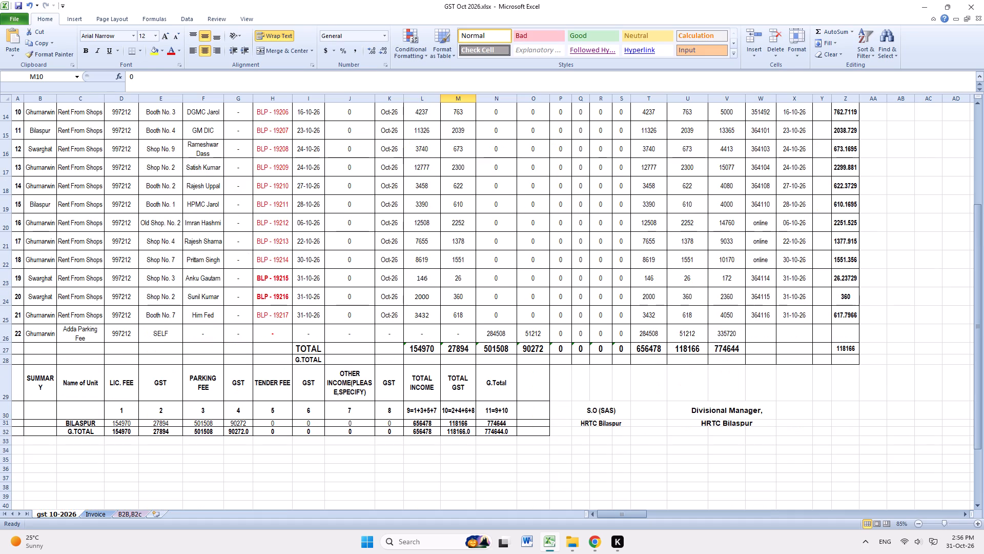
{"action": "left_click", "coordinate": [431, 352]}
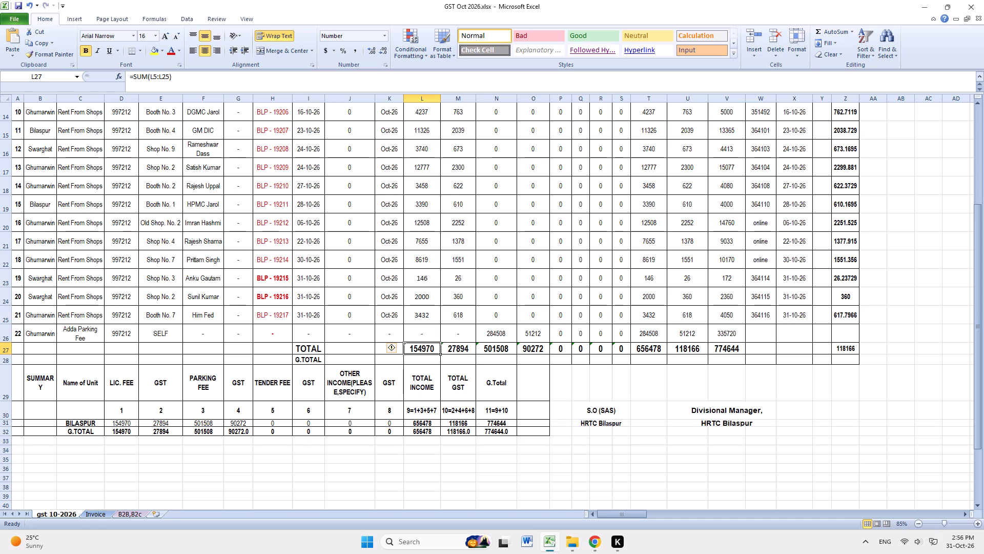
{"action": "double_click", "coordinate": [433, 352]}
{"action": "left_click_drag", "start_coordinate": [441, 324], "coordinate": [441, 326]}
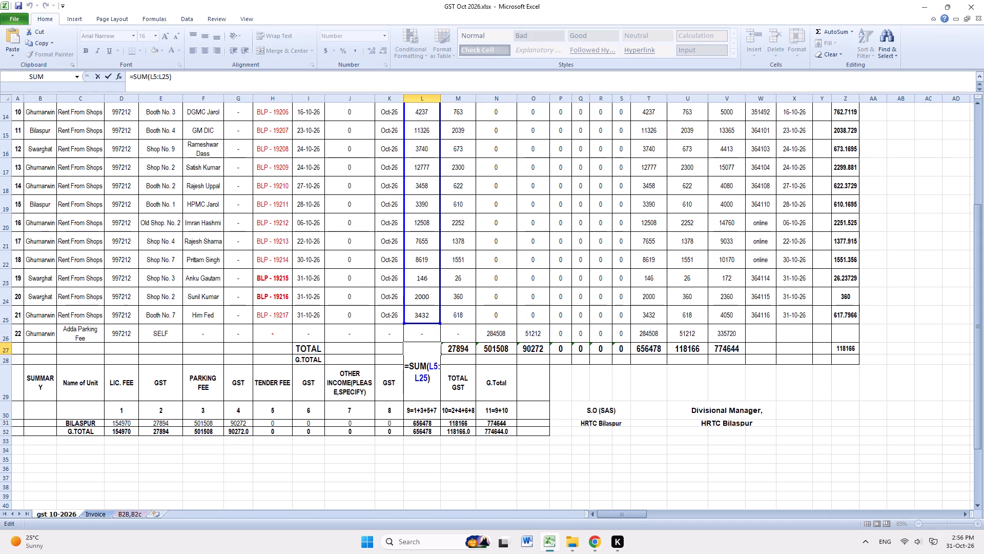
{"action": "left_click_drag", "start_coordinate": [441, 326], "coordinate": [435, 341]}
{"action": "key", "text": "Return"}
{"action": "double_click", "coordinate": [459, 351]}
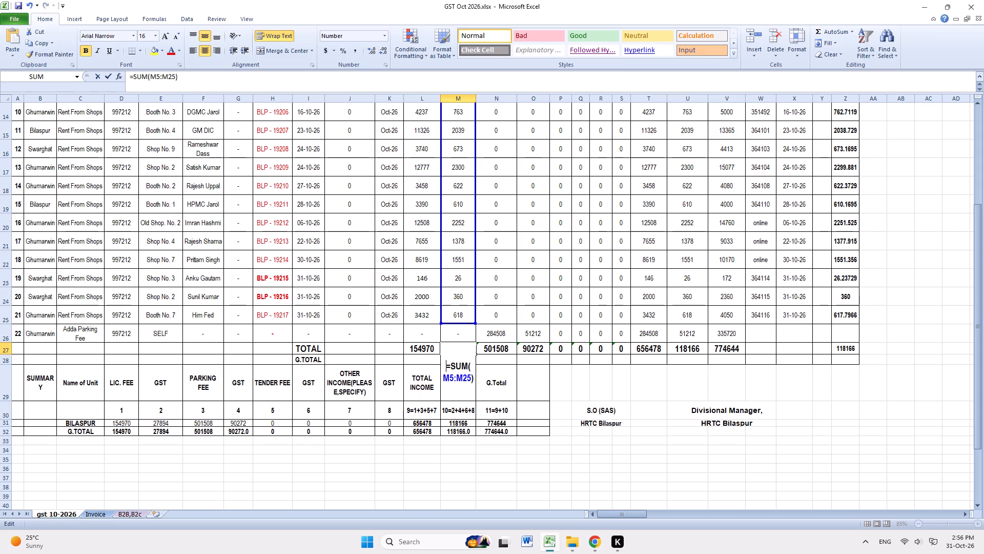
{"action": "left_click_drag", "start_coordinate": [474, 323], "coordinate": [476, 339]}
{"action": "key", "text": "Return"}
Examine the TOTAL row formulas for parking fee, its GST, total income, total GST, the combined total and license fee.
{"action": "double_click", "coordinate": [499, 349]}
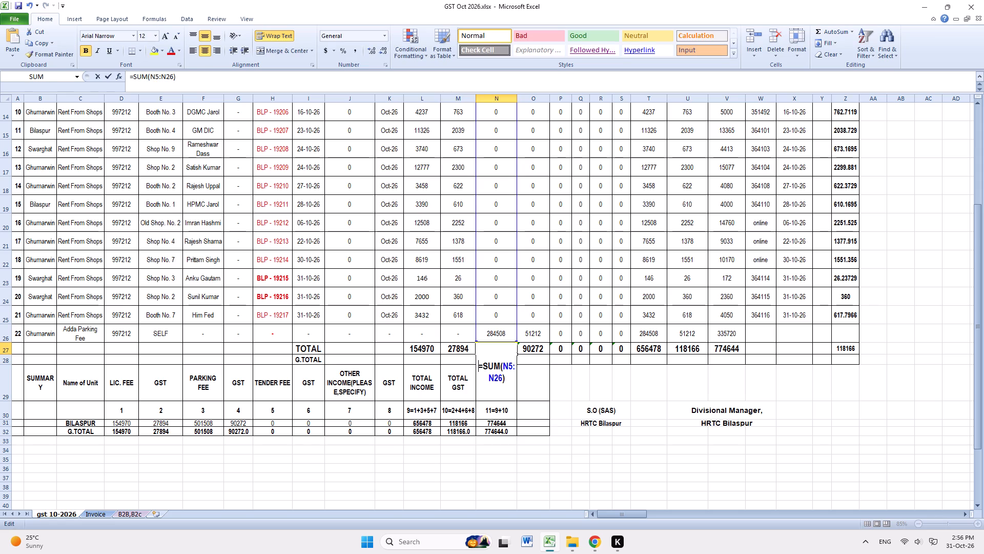
{"action": "key", "text": "Return"}
{"action": "double_click", "coordinate": [539, 348]}
{"action": "key", "text": "Return"}
{"action": "double_click", "coordinate": [653, 351]}
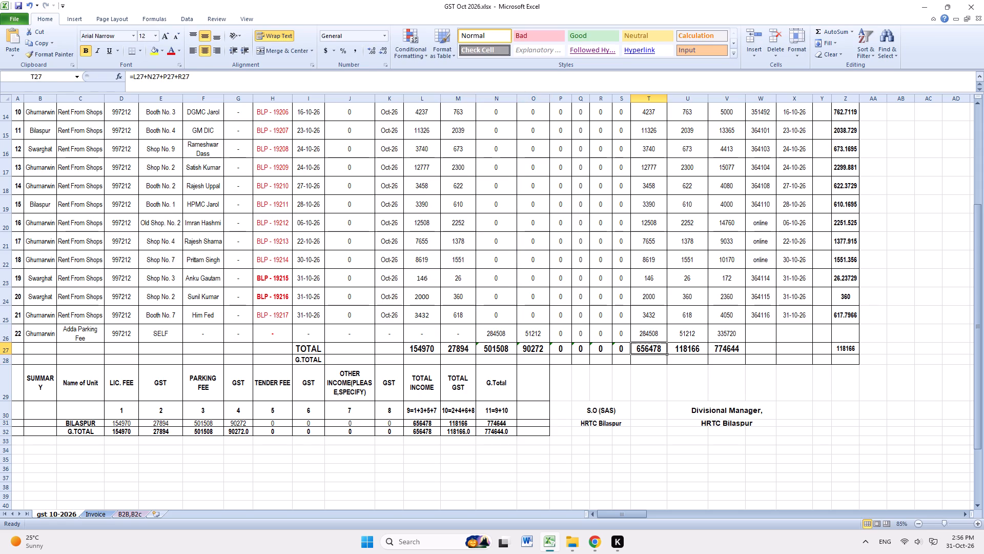
{"action": "key", "text": "Return"}
{"action": "double_click", "coordinate": [689, 350]}
{"action": "key", "text": "Return"}
{"action": "double_click", "coordinate": [726, 350]}
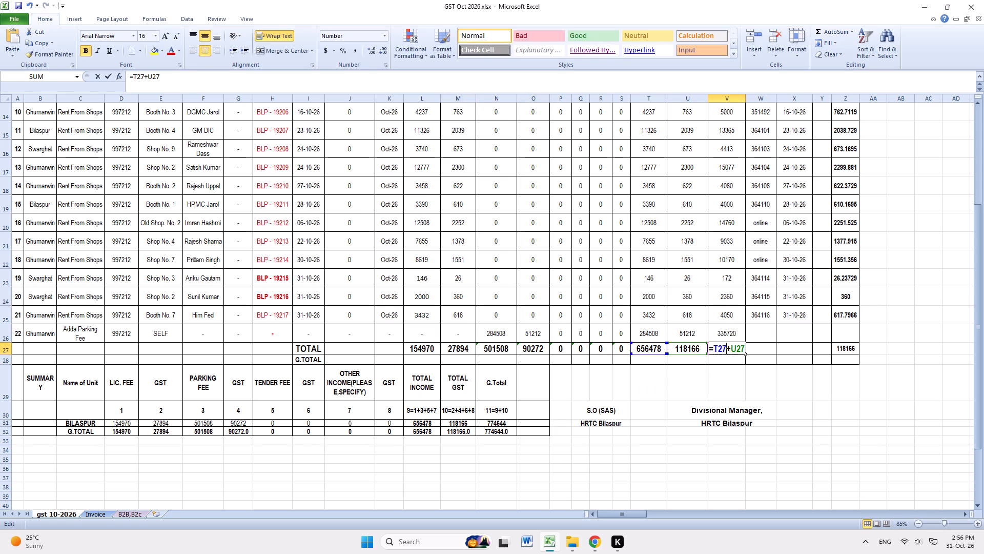
{"action": "key", "text": "Return"}
{"action": "double_click", "coordinate": [426, 349]}
{"action": "key", "text": "Return"}
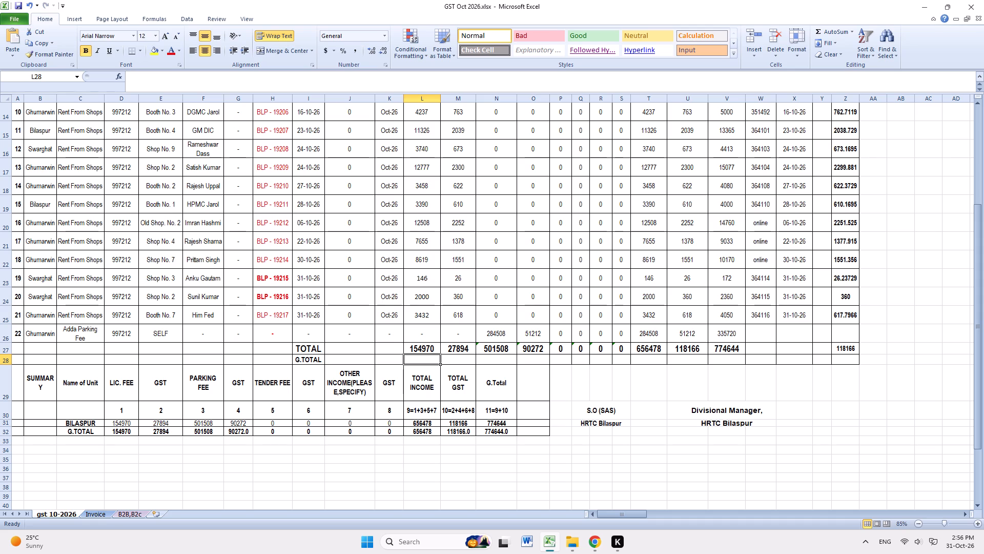
{"action": "left_click", "coordinate": [503, 481]}
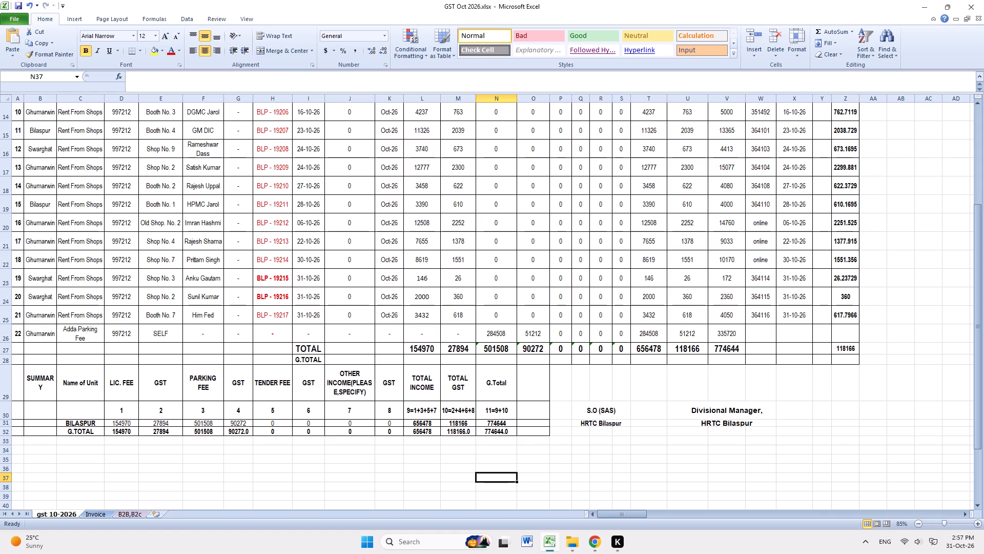
Insert an entire row directly above the Ghumarwin Adda Parking Fee entry, below invoice BLP - 19217.
{"action": "left_click", "coordinate": [274, 320]}
{"action": "left_click", "coordinate": [273, 300]}
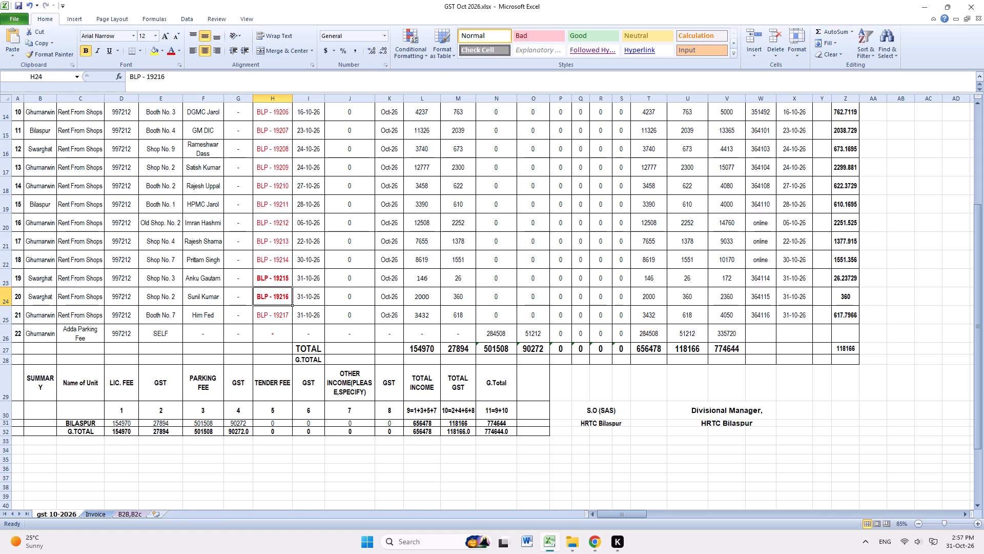
{"action": "left_click", "coordinate": [216, 225]}
{"action": "left_click", "coordinate": [270, 224]}
{"action": "left_click", "coordinate": [253, 335]}
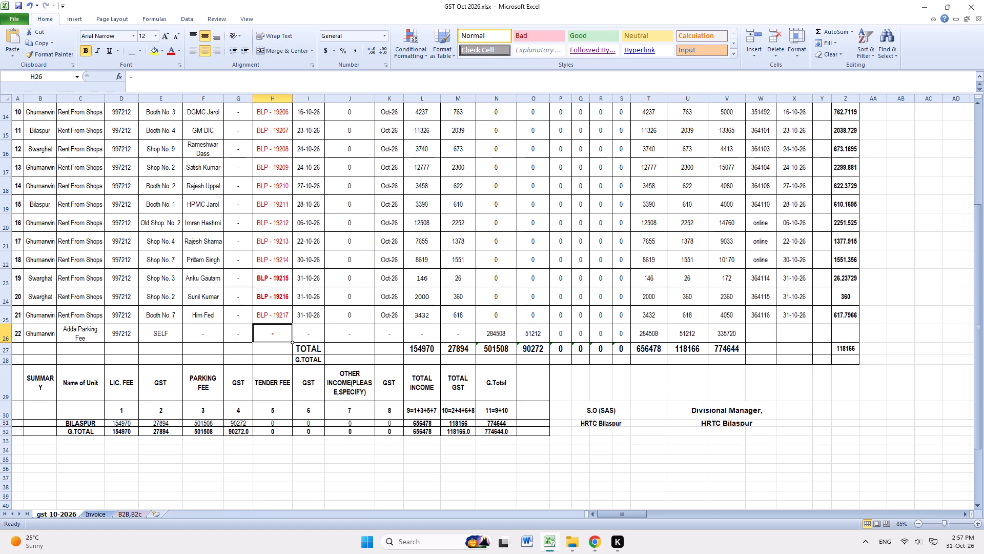
{"action": "right_click", "coordinate": [261, 329]}
{"action": "left_click", "coordinate": [292, 395]}
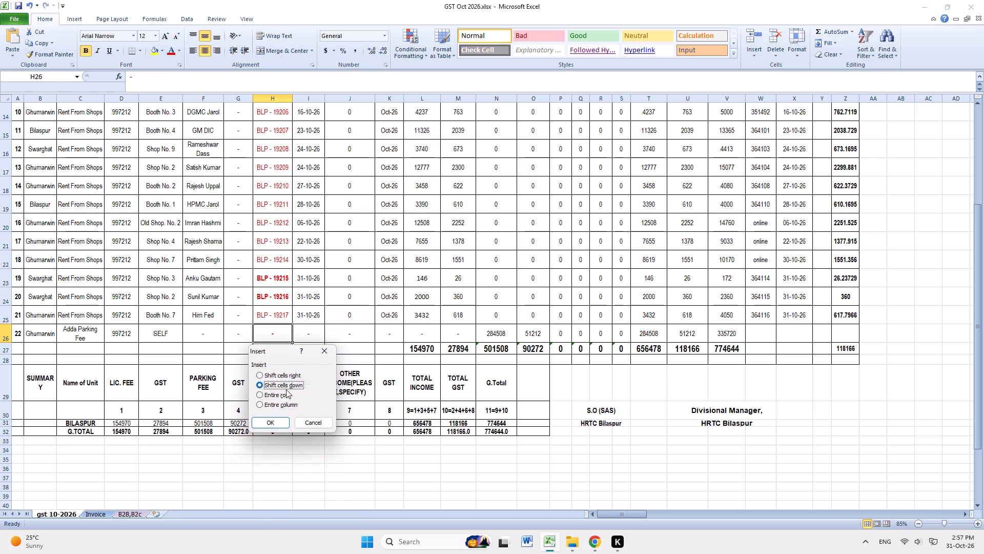
{"action": "left_click", "coordinate": [282, 396]}
{"action": "left_click", "coordinate": [274, 423]}
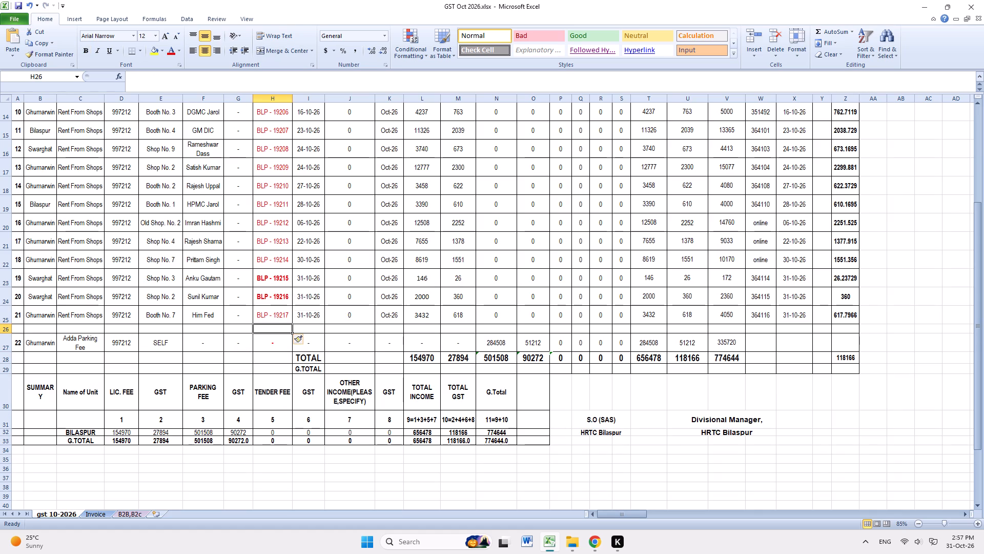
Start the inserted row 26 with serial number 22, bus stand Ghumarwin, service Rent From Shops and HSN code 997212.
{"action": "left_click", "coordinate": [15, 329]}
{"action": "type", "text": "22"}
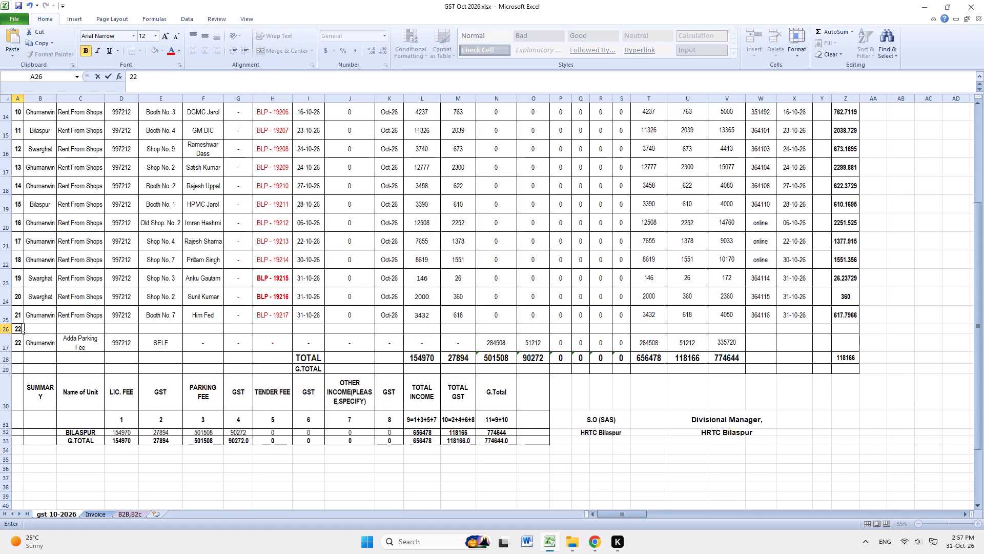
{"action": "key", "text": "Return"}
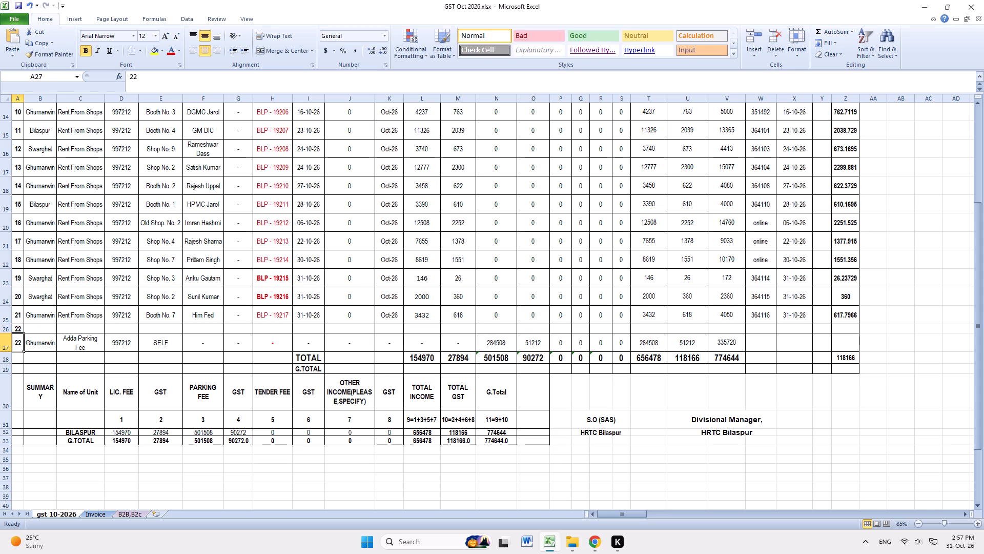
{"action": "left_click", "coordinate": [37, 334]}
{"action": "left_click", "coordinate": [42, 329]}
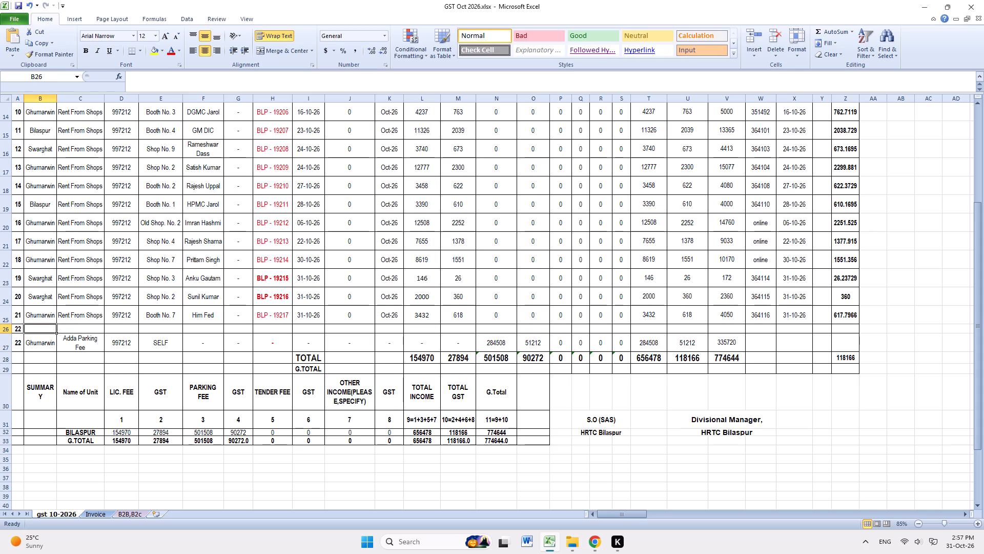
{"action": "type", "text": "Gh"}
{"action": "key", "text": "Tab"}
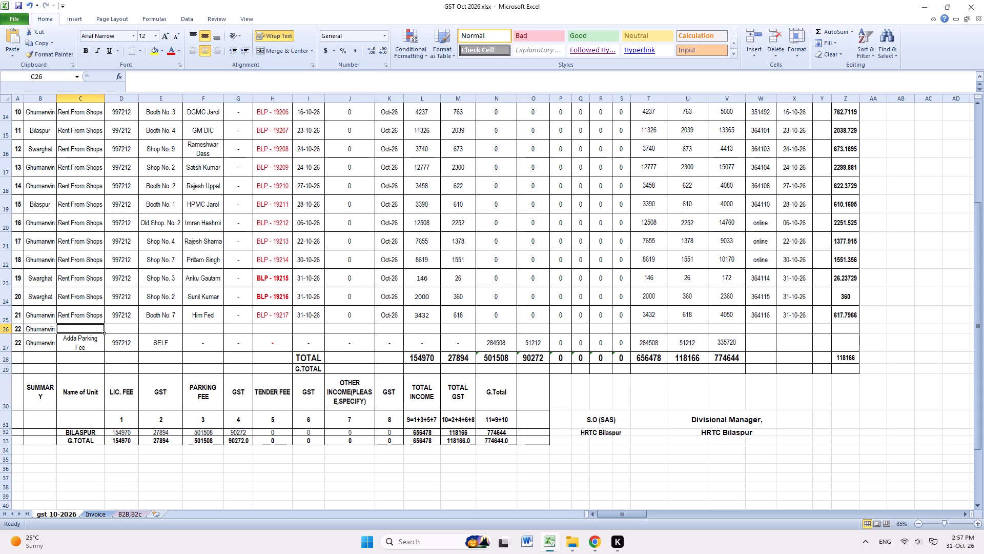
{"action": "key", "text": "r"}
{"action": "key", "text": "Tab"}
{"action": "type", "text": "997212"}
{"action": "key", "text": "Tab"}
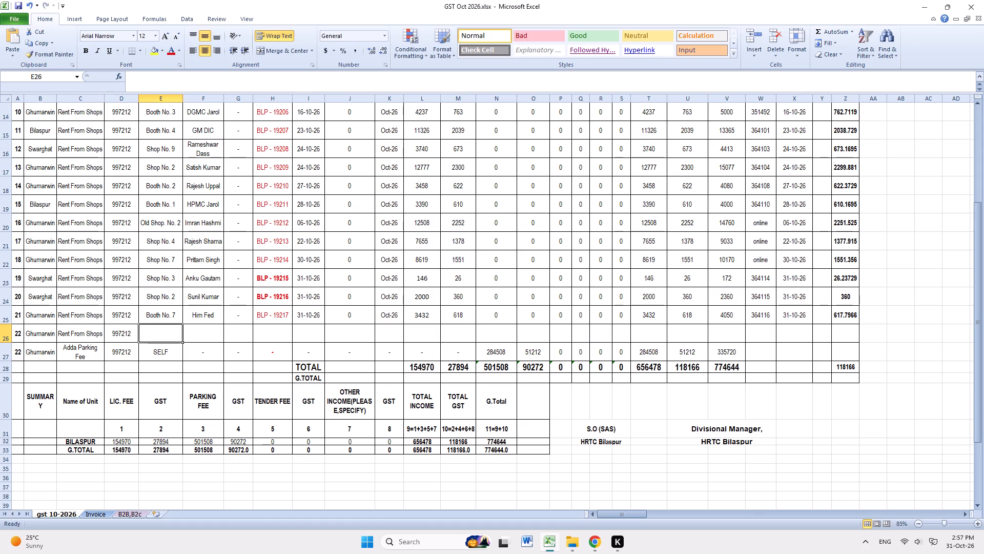
Enter Old Shop. No.2 as row 26's shop, the tenant's name as the party, and a dash for the GST number.
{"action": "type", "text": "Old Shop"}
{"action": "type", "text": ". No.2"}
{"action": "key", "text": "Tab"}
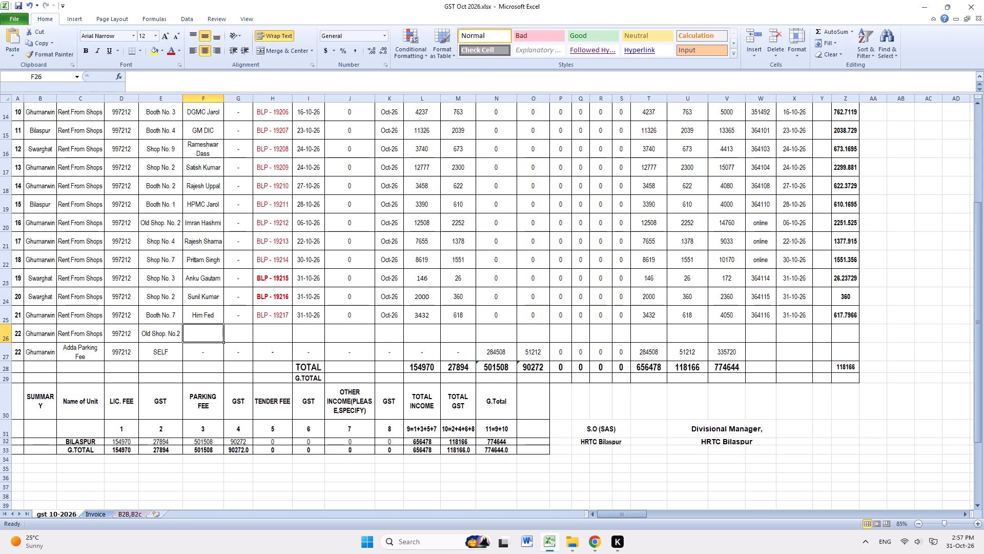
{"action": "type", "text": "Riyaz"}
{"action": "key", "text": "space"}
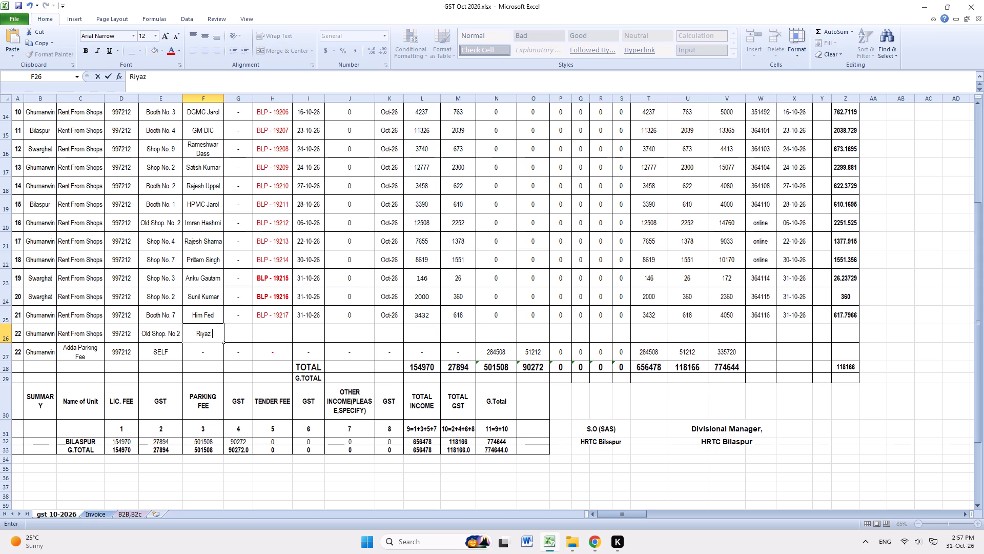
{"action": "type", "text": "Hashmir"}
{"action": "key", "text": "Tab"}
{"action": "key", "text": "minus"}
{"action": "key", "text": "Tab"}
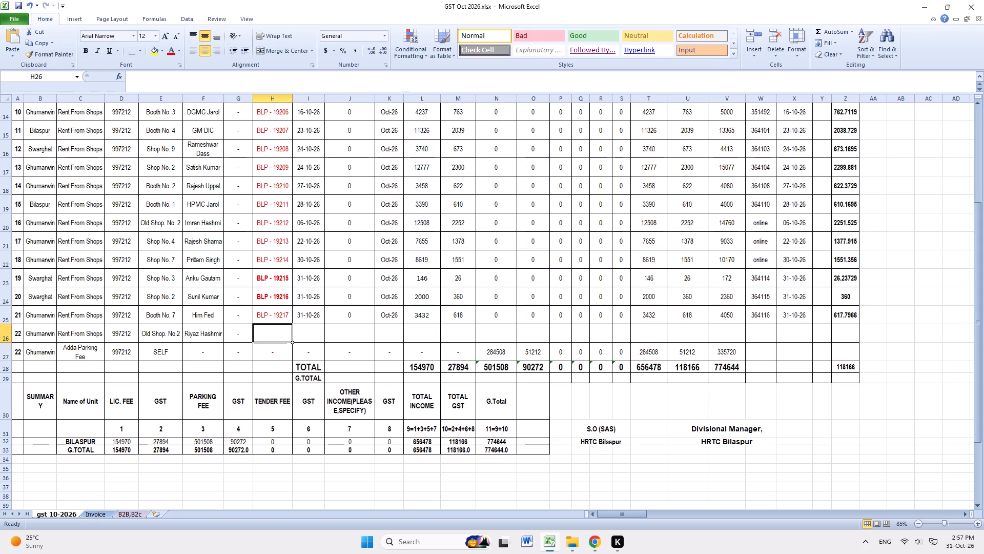
Fill the invoice number series down from BLP - 19217 so that row 26 gets BLP - 19218.
{"action": "left_click", "coordinate": [266, 314]}
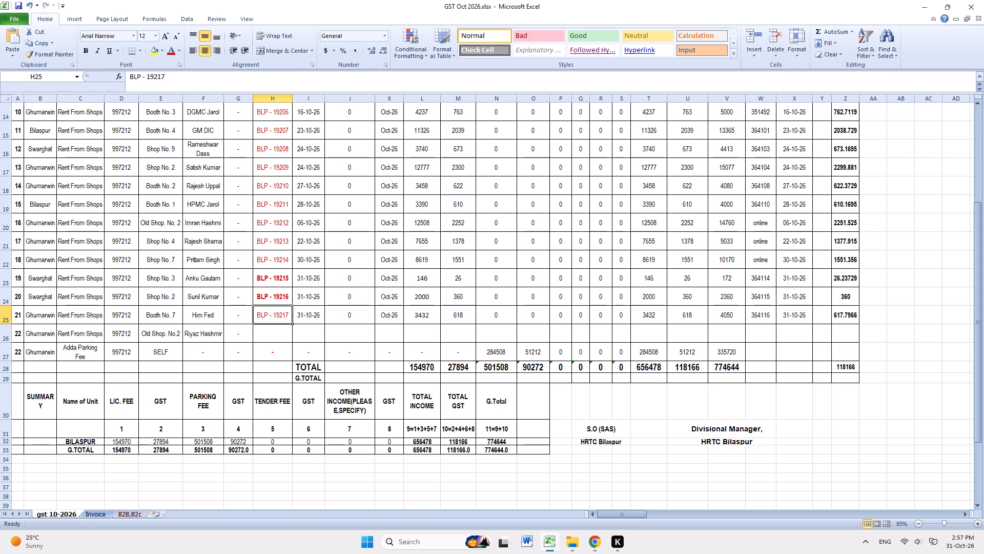
{"action": "left_click_drag", "start_coordinate": [292, 324], "coordinate": [290, 340]}
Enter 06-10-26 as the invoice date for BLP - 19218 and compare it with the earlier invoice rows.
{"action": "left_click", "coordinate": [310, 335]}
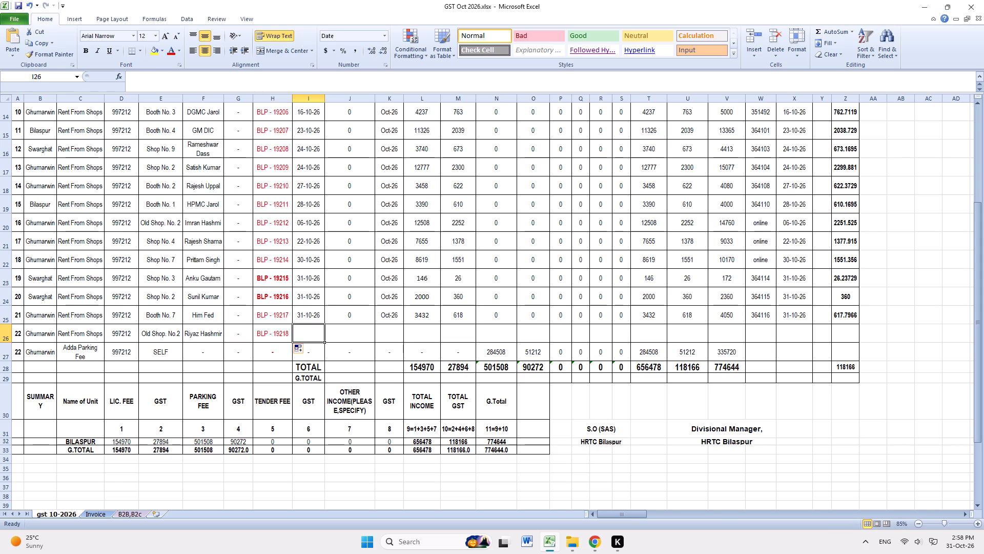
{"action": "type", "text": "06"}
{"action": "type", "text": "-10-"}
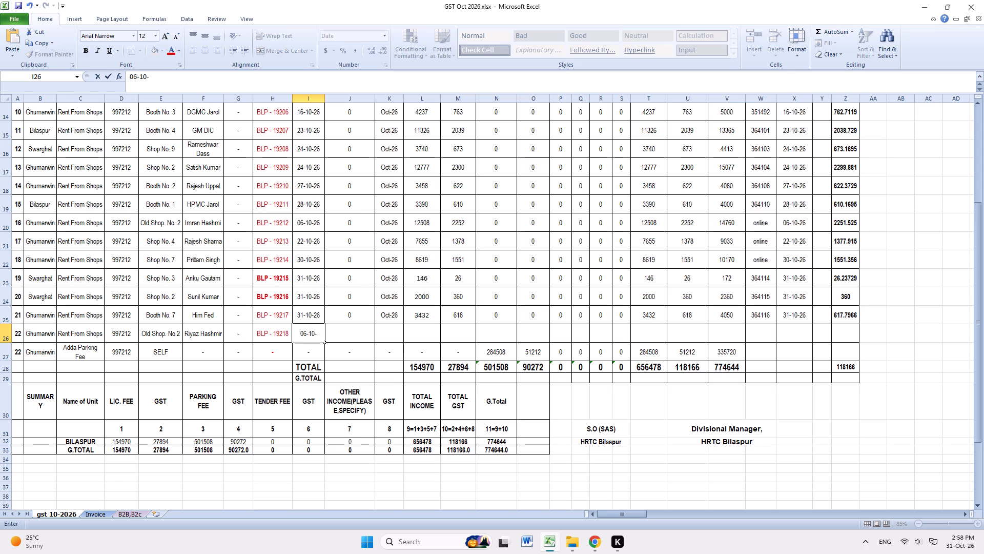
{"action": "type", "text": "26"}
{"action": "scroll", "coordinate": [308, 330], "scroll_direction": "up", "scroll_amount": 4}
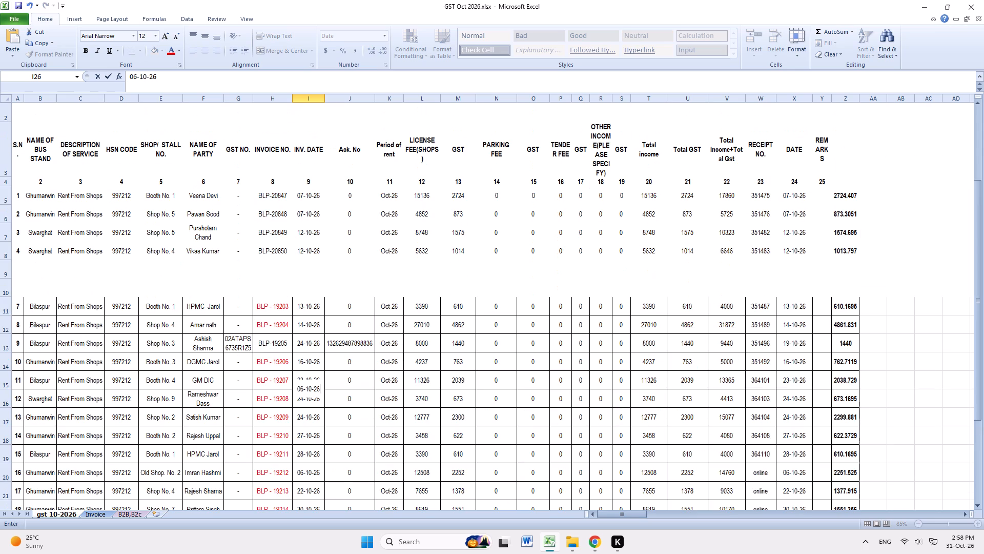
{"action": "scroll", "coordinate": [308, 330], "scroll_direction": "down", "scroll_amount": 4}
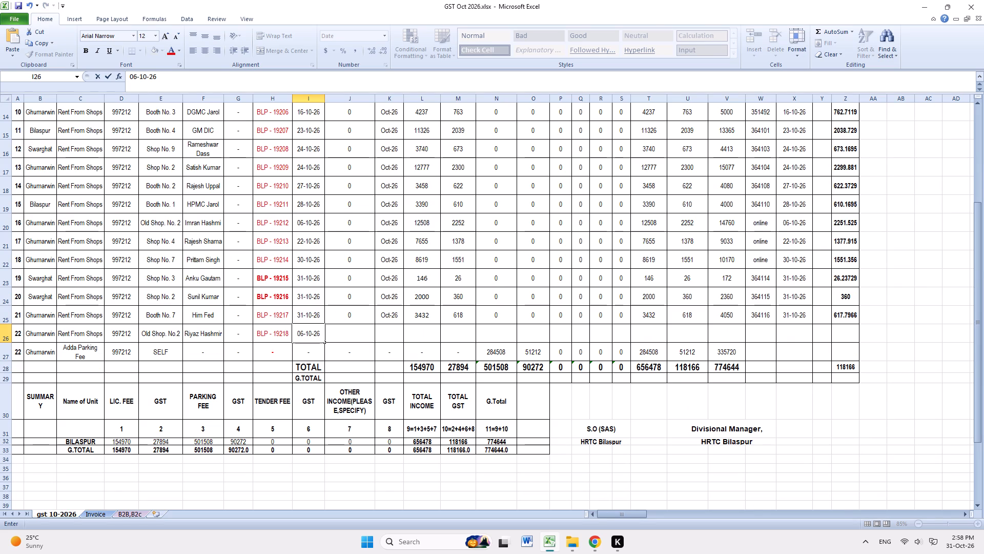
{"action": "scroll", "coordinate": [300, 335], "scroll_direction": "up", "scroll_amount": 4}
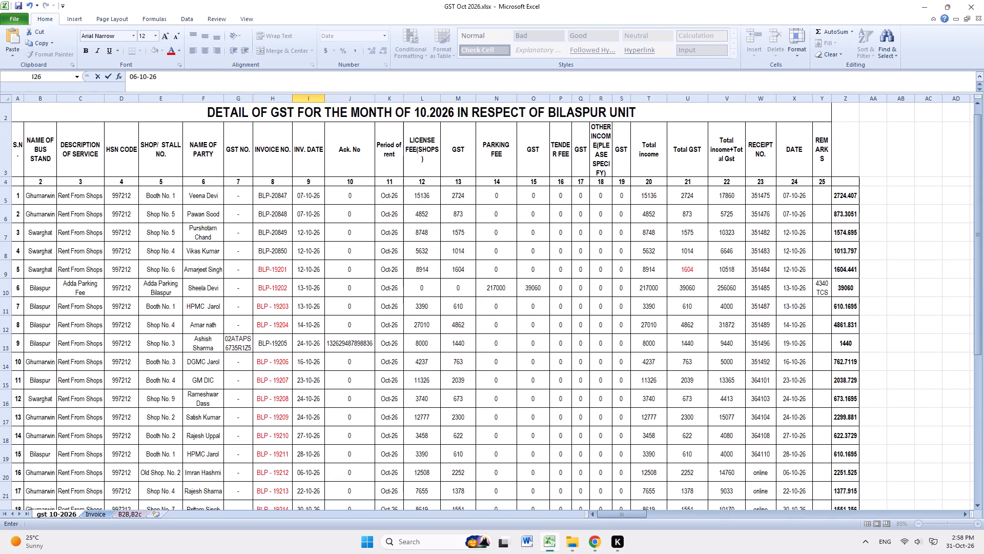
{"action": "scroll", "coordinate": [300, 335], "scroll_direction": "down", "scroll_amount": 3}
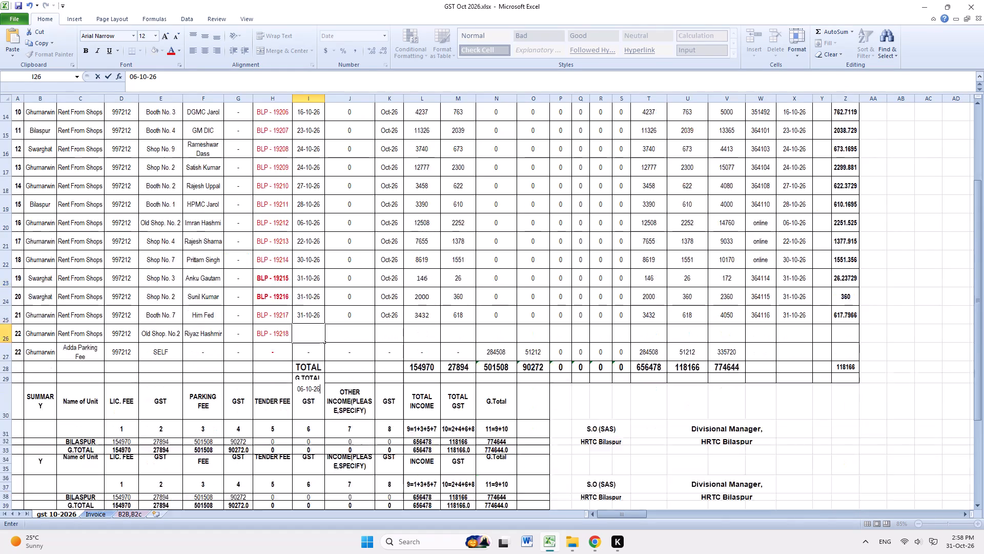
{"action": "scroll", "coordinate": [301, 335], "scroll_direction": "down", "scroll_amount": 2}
Set the invoice date for BLP - 19218 to 31-10-26.
{"action": "left_click_drag", "start_coordinate": [321, 277], "coordinate": [299, 281]}
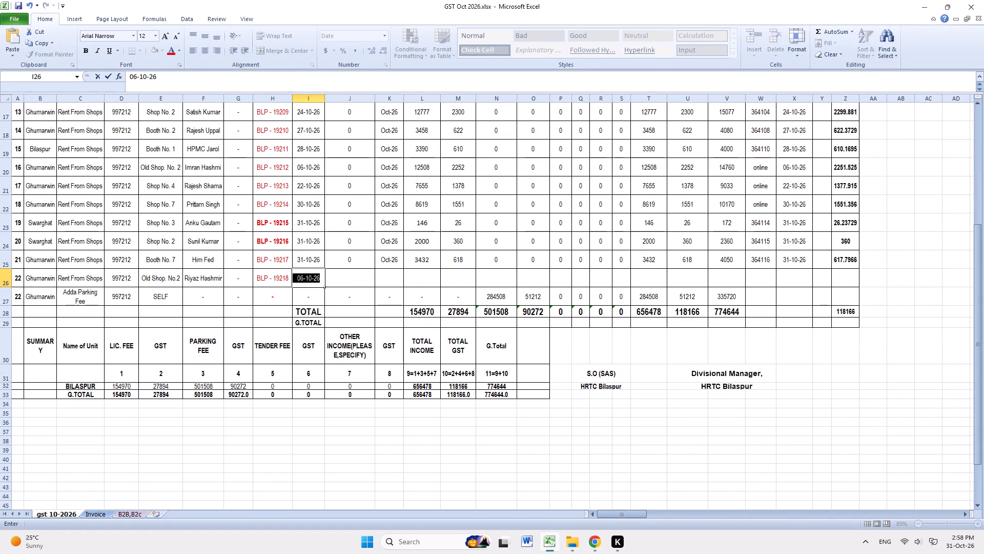
{"action": "left_click_drag", "start_coordinate": [299, 281], "coordinate": [298, 281]}
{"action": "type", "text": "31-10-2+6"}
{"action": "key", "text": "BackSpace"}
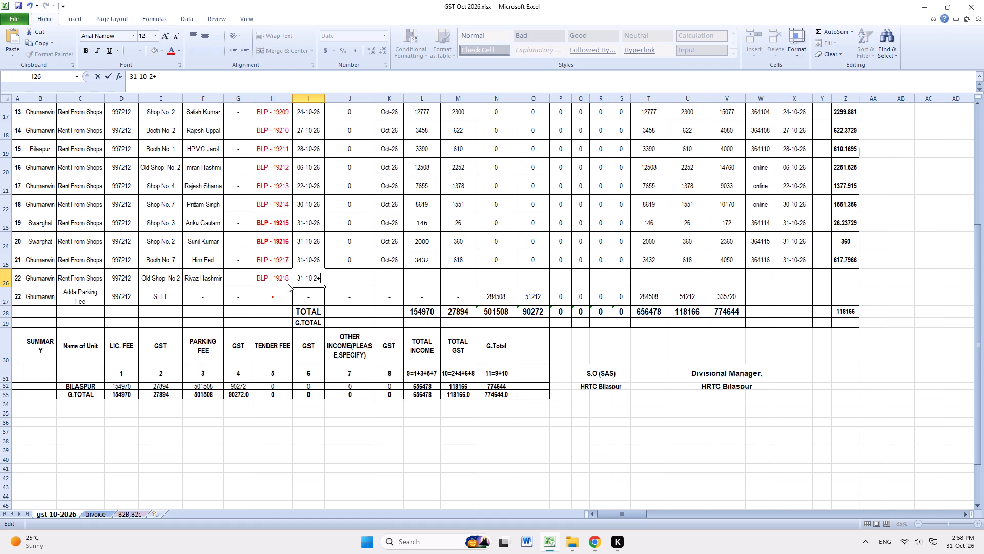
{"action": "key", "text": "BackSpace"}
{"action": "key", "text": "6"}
{"action": "left_click", "coordinate": [338, 283]}
Copy the Oct-26 rent period from row 25 into row 26 as an exact copy, and enter 0 as its Ack. No.
{"action": "key", "text": "Tab"}
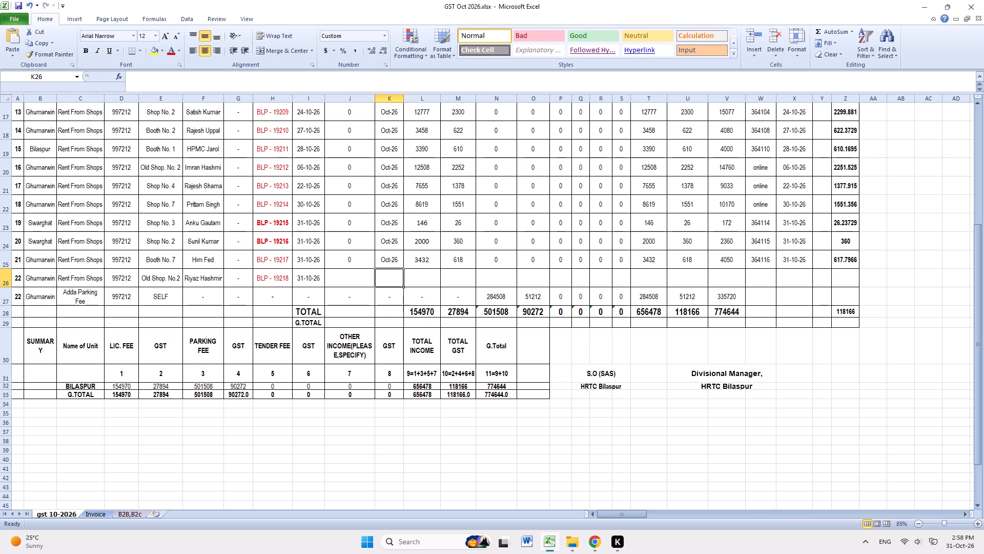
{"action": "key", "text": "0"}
{"action": "key", "text": "BackSpace"}
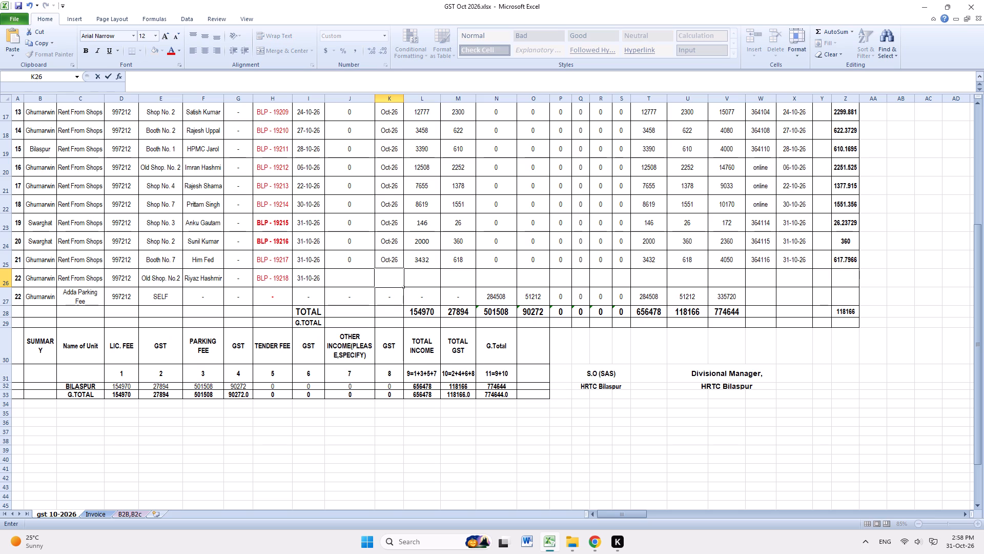
{"action": "left_click", "coordinate": [398, 262]}
{"action": "left_click_drag", "start_coordinate": [403, 270], "coordinate": [403, 285]}
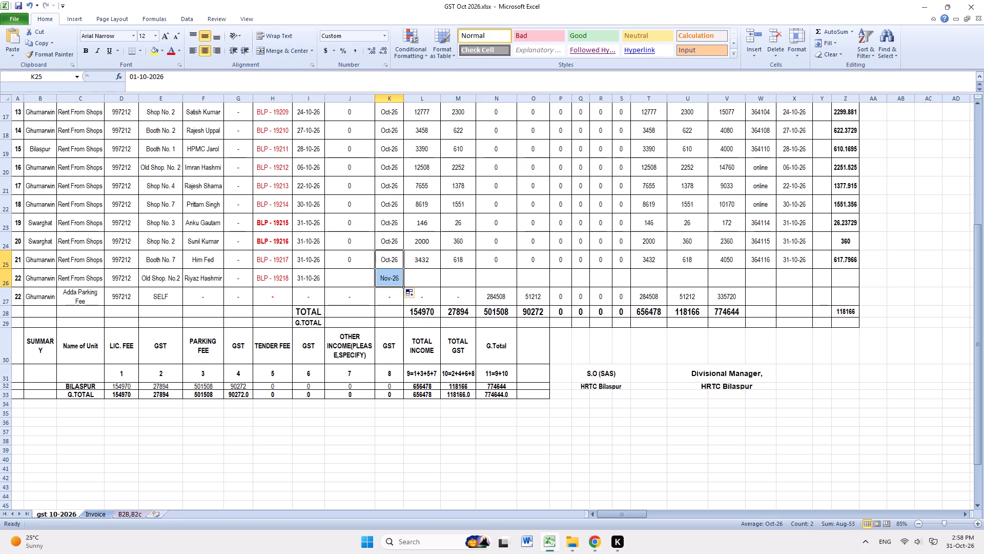
{"action": "left_click", "coordinate": [416, 293]}
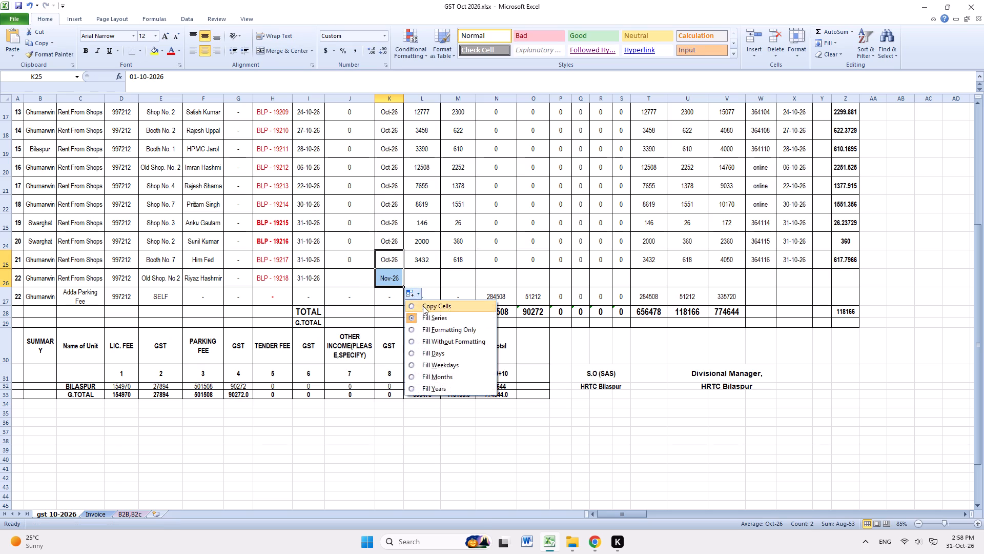
{"action": "left_click", "coordinate": [423, 306]}
{"action": "left_click", "coordinate": [344, 278]}
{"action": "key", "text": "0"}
{"action": "key", "text": "Tab"}
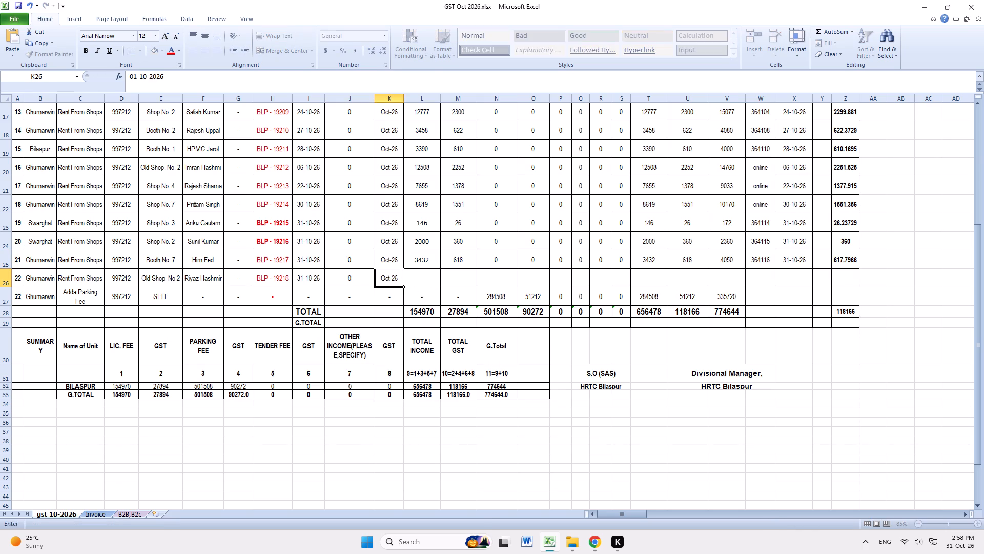
Enter a license fee of 12112 and GST of 2180 for invoice BLP - 19218.
{"action": "key", "text": "Tab"}
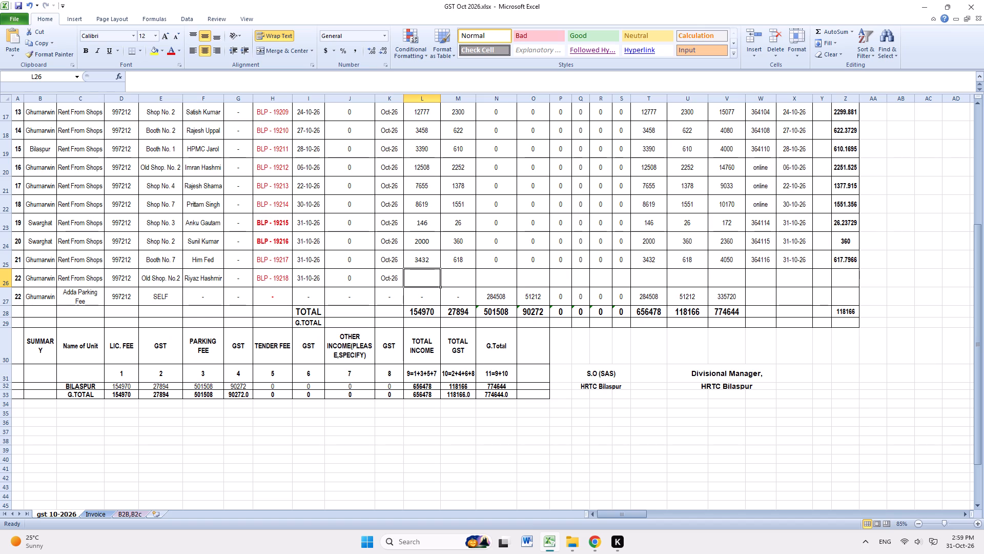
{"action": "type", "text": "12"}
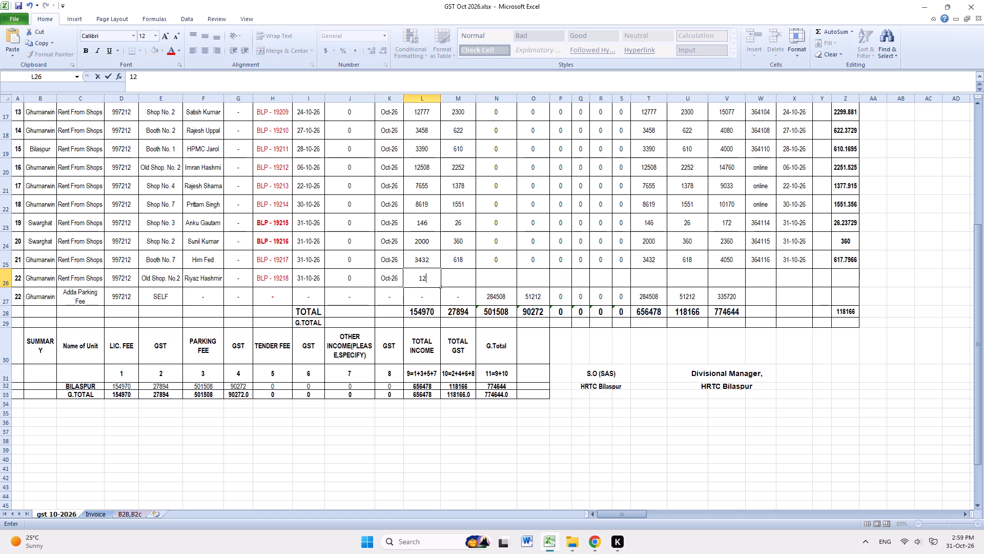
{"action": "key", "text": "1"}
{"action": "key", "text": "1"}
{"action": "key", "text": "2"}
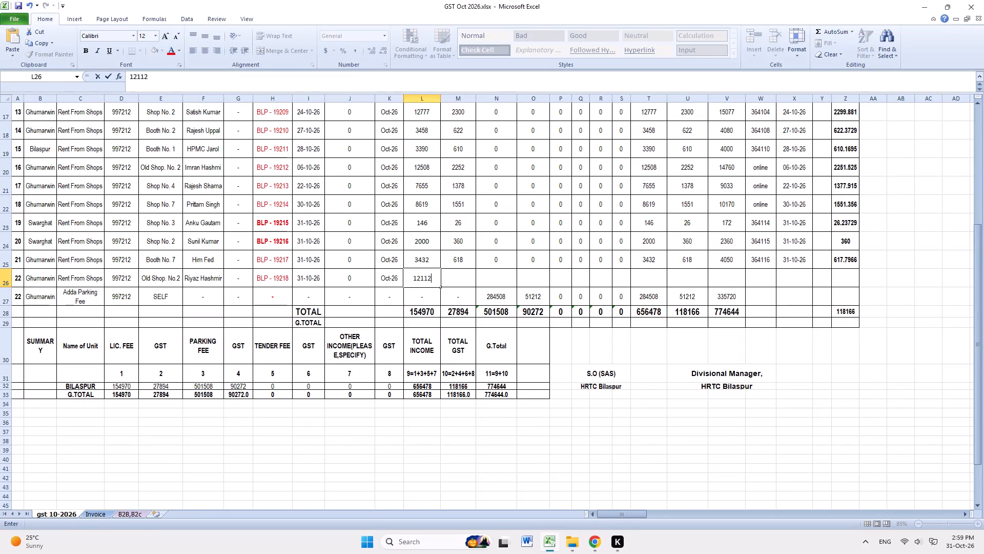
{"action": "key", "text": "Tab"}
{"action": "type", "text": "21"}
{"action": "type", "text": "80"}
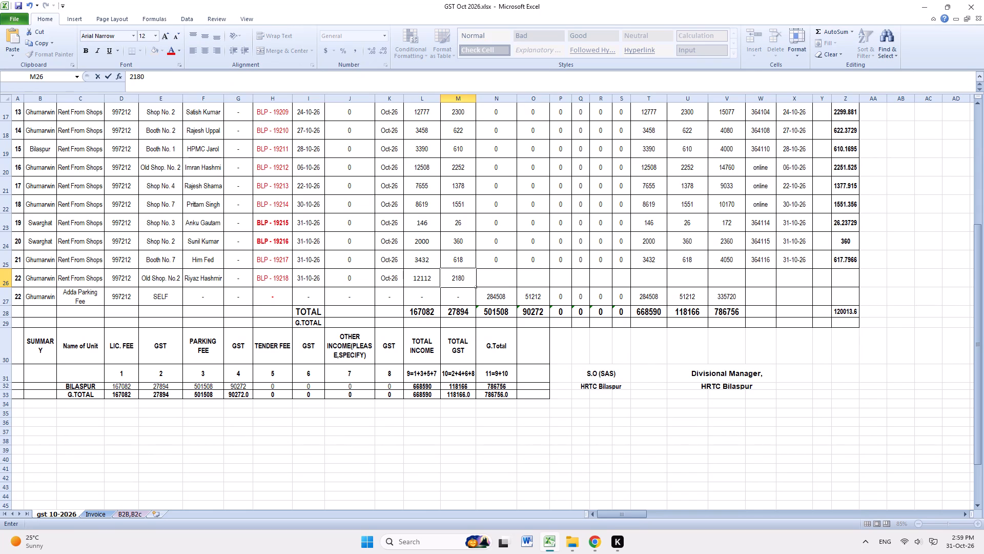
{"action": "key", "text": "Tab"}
Enter 0 for the parking fee, tender fee, other income and their GST amounts in the BLP - 19218 row.
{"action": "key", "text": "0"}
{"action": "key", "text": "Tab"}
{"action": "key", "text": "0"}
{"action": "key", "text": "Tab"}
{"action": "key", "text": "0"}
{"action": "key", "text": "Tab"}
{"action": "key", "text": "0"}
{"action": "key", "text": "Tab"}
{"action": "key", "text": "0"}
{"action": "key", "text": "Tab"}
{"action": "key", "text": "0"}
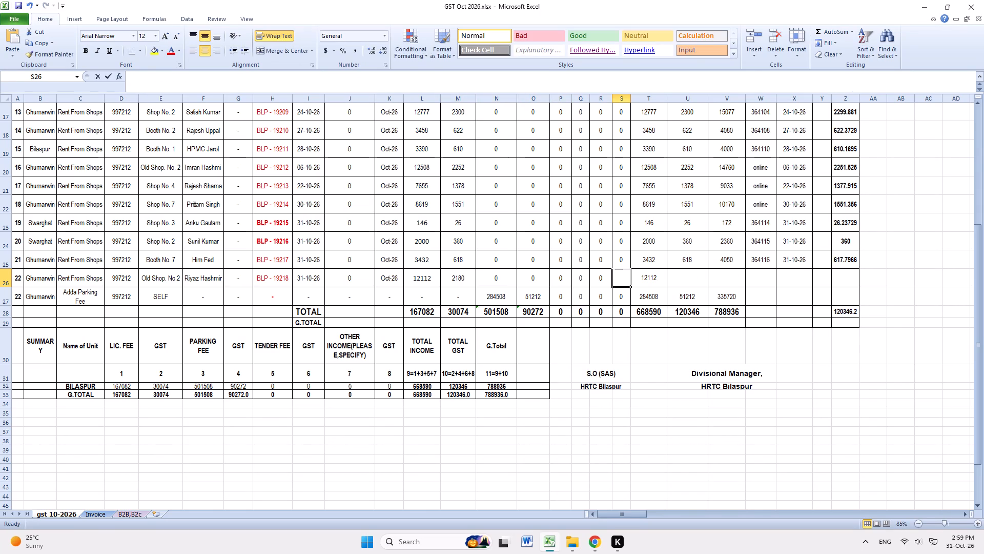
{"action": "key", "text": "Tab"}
Enter online as the receipt number for invoice BLP - 19218.
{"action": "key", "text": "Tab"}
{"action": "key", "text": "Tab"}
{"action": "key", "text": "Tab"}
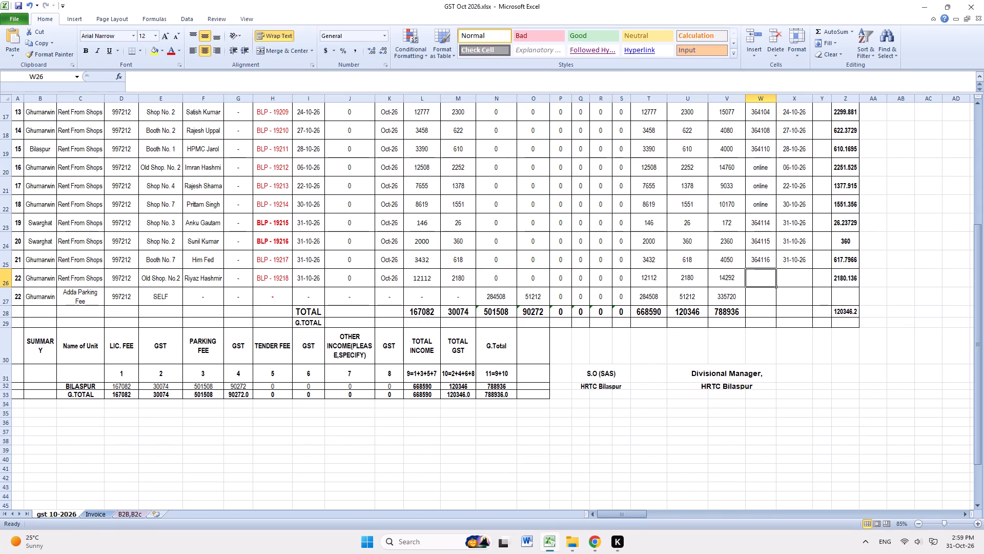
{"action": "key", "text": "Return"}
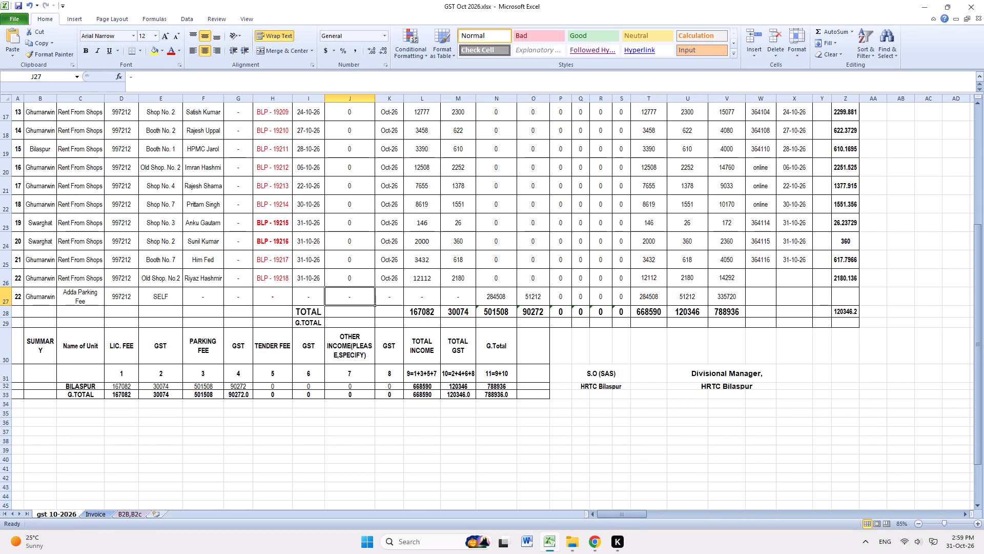
{"action": "left_click", "coordinate": [765, 279]}
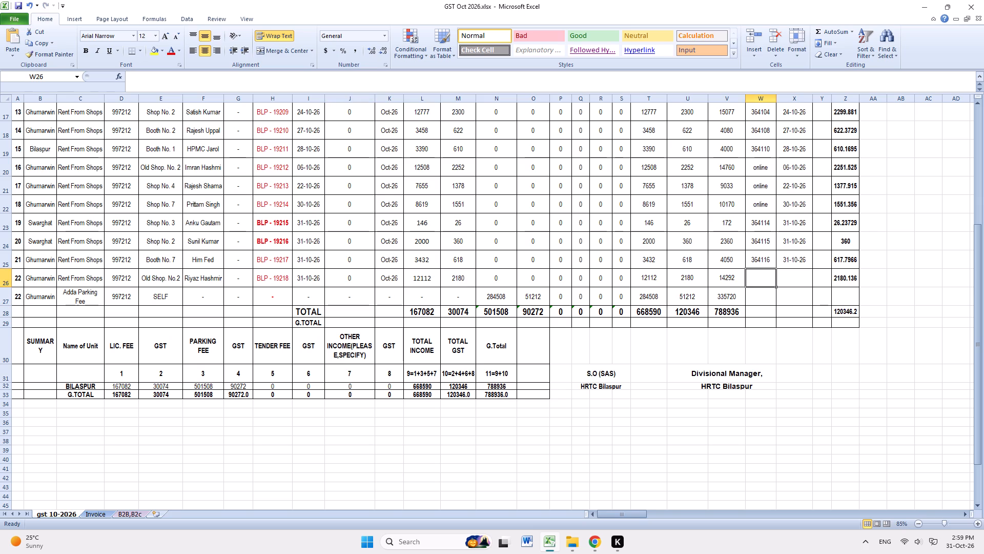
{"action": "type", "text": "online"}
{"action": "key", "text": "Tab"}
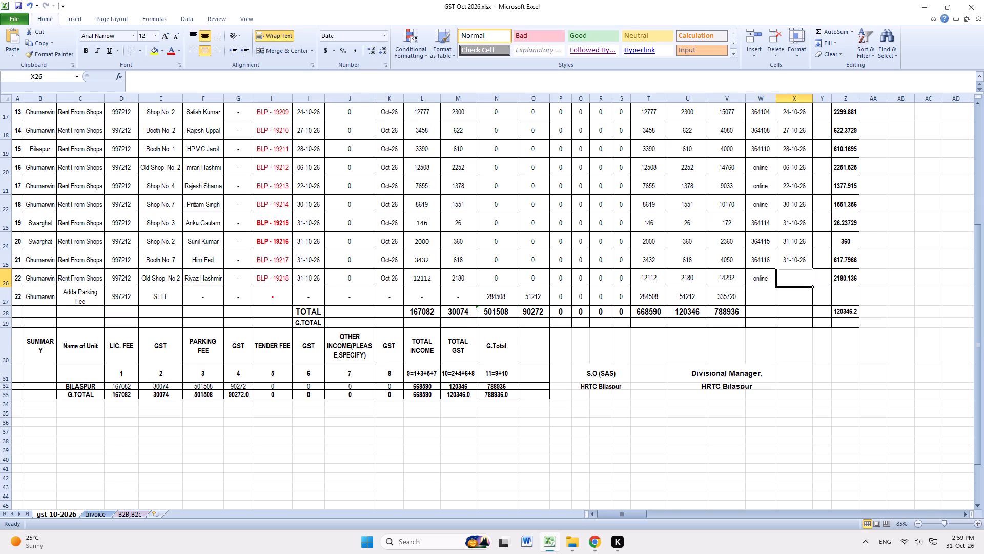
Enter 31-10-26 as the date in the BLP - 19218 row.
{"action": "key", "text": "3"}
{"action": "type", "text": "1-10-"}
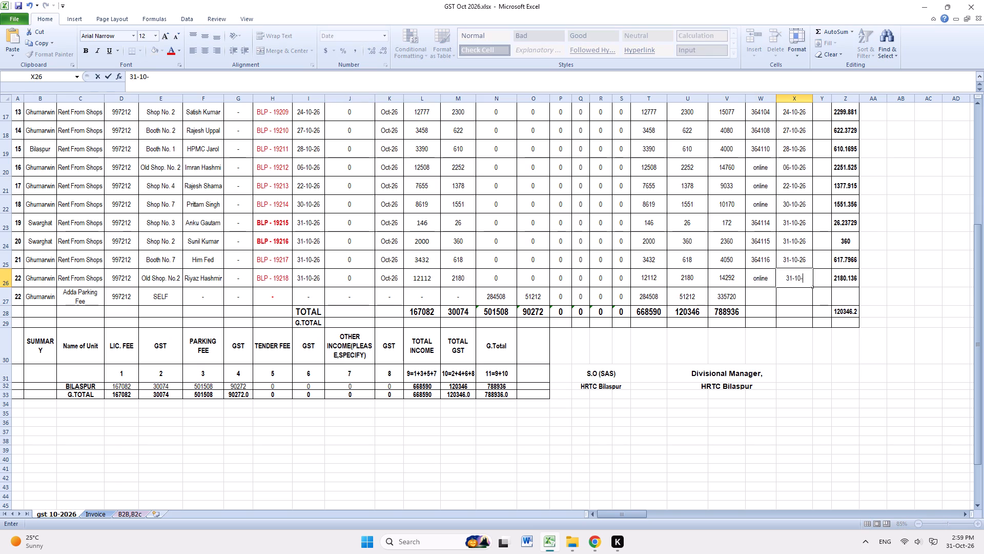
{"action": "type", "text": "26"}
{"action": "scroll", "coordinate": [786, 320], "scroll_direction": "up", "scroll_amount": 6}
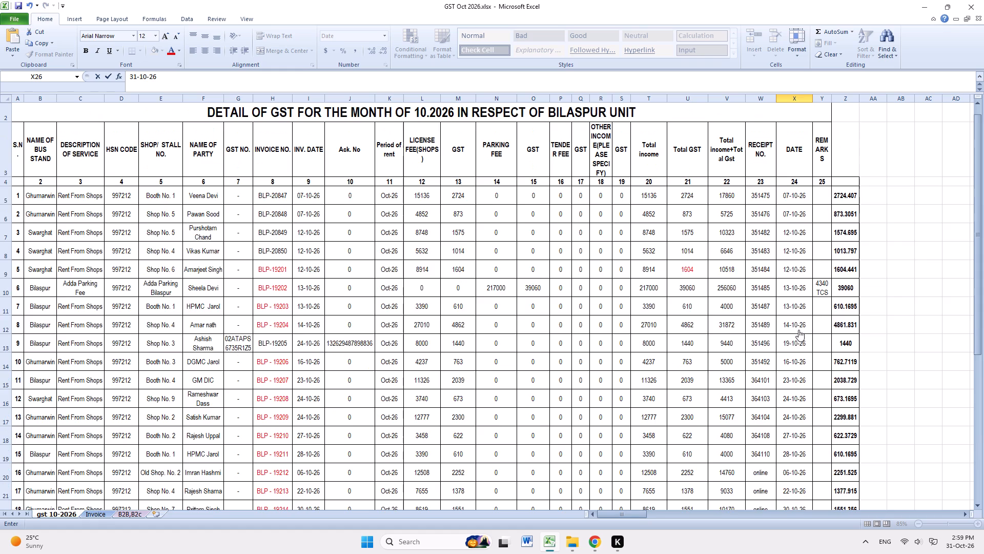
{"action": "scroll", "coordinate": [799, 331], "scroll_direction": "down", "scroll_amount": 6}
{"action": "scroll", "coordinate": [802, 335], "scroll_direction": "up", "scroll_amount": 5}
{"action": "scroll", "coordinate": [803, 335], "scroll_direction": "down", "scroll_amount": 4}
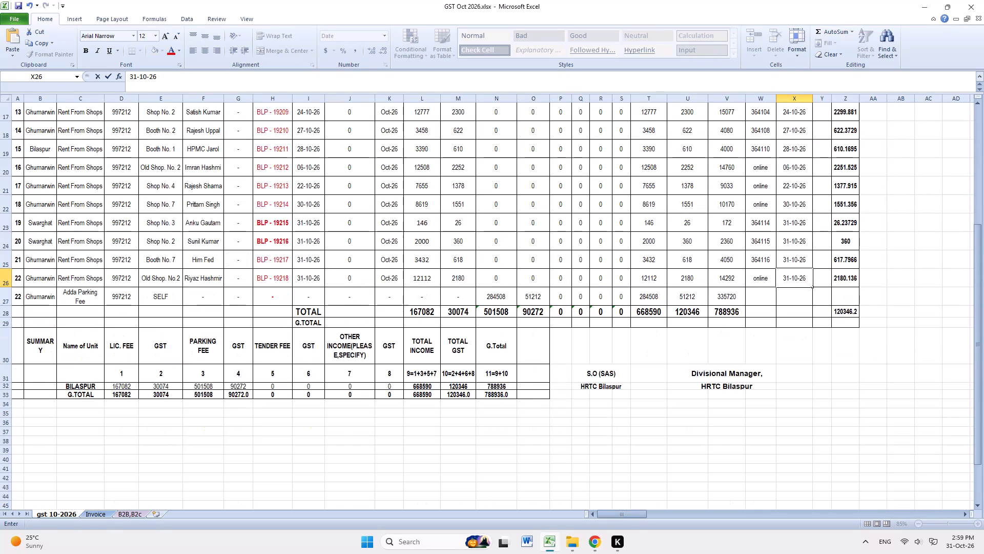
{"action": "left_click", "coordinate": [824, 292]}
{"action": "left_click", "coordinate": [822, 276]}
{"action": "left_click", "coordinate": [798, 280]}
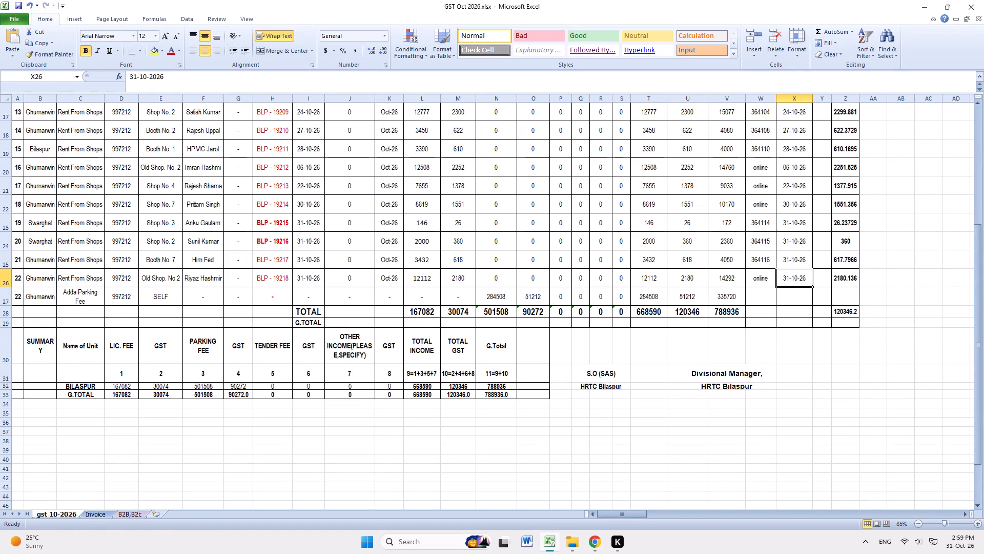
Remove the extra final letter from the party name in the BLP - 19218 row.
{"action": "double_click", "coordinate": [222, 280]}
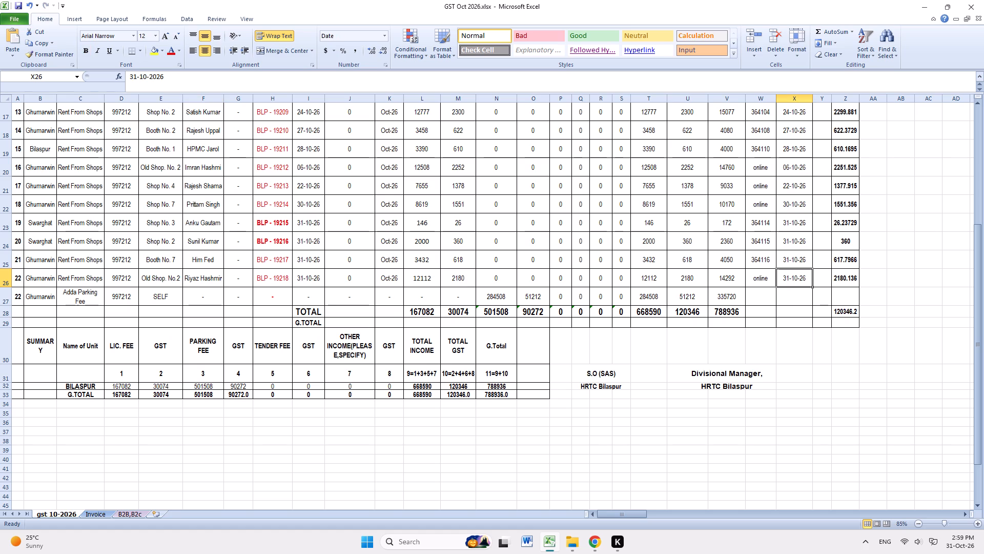
{"action": "left_click", "coordinate": [208, 282]}
{"action": "double_click", "coordinate": [218, 276]}
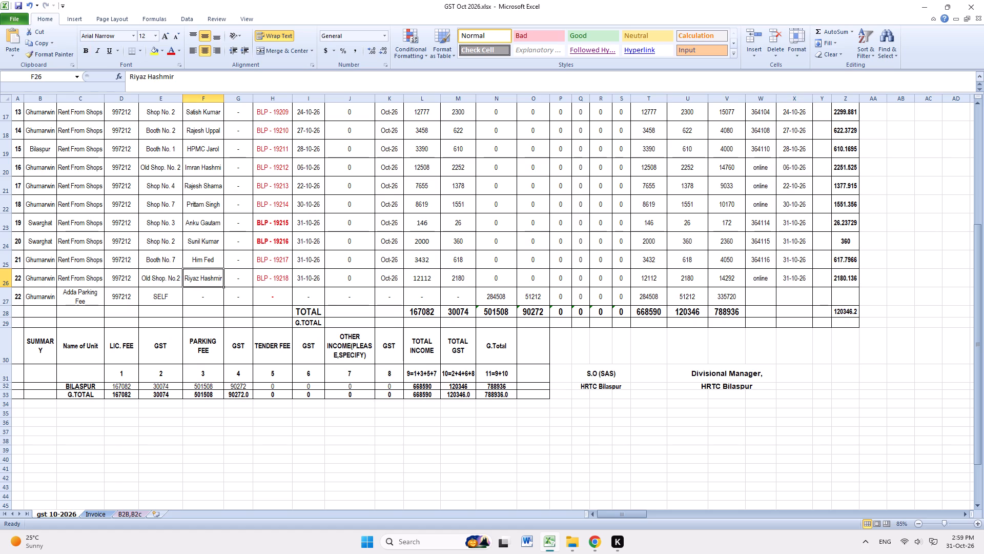
{"action": "left_click", "coordinate": [221, 277]}
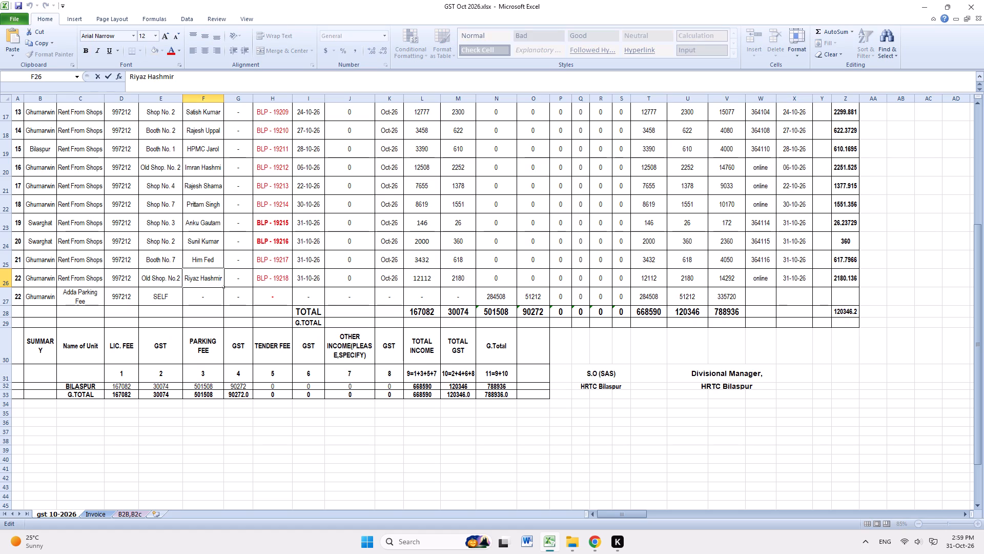
{"action": "key", "text": "Delete"}
{"action": "key", "text": "Return"}
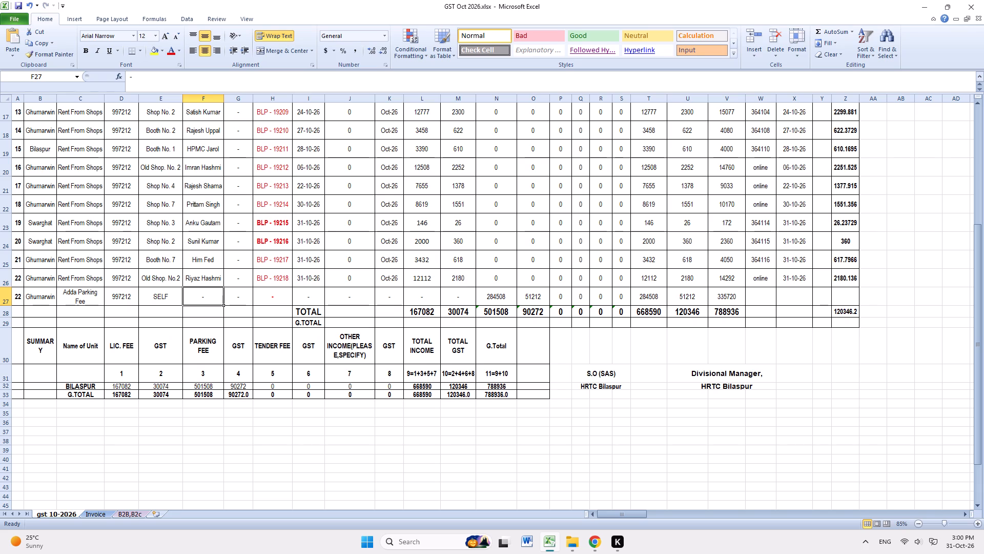
On the Invoice sheet, change the last number in Bilaspur's Invoice No. Up to cell to BLP- 19218.
{"action": "left_click", "coordinate": [94, 509]}
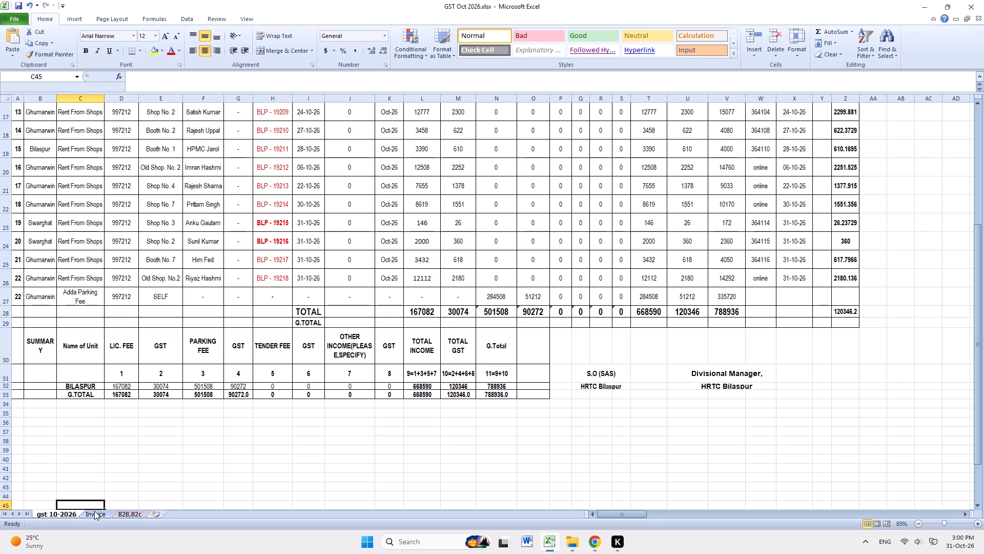
{"action": "left_click", "coordinate": [95, 512]}
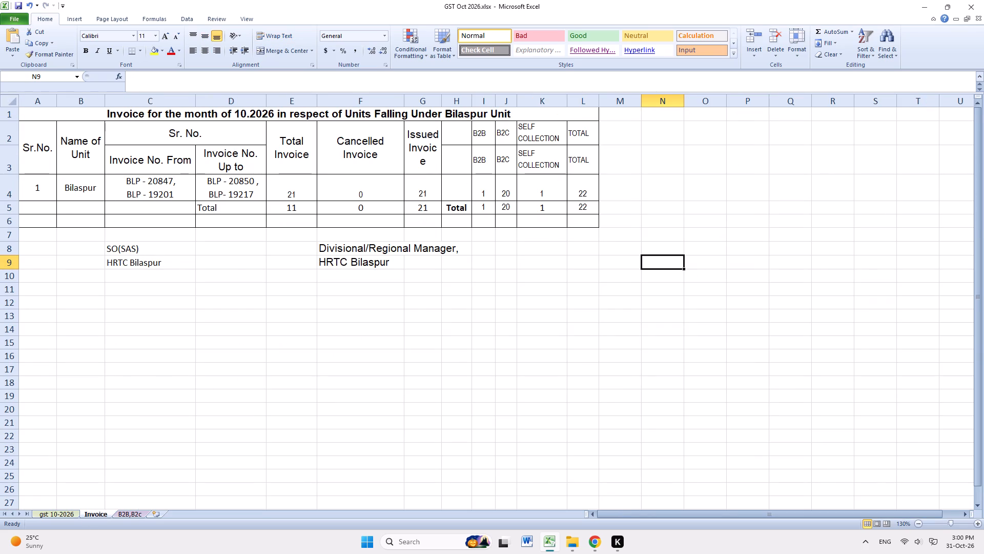
{"action": "double_click", "coordinate": [259, 196]}
{"action": "key", "text": "BackSpace"}
{"action": "key", "text": "BackSpace"}
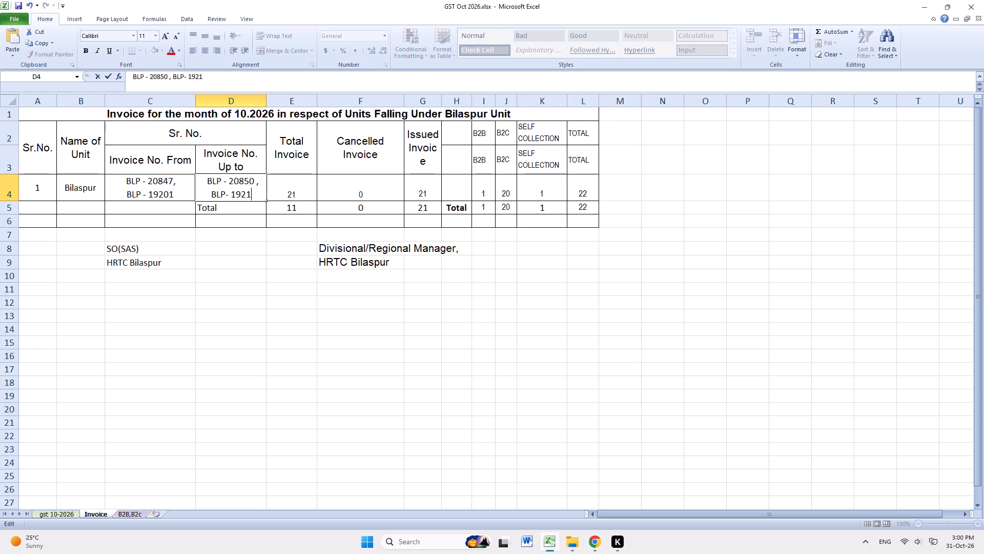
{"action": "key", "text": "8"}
Set Bilaspur's Total Invoice and Issued Invoice counts to 22 and its B2C count to 21.
{"action": "left_click", "coordinate": [298, 182]}
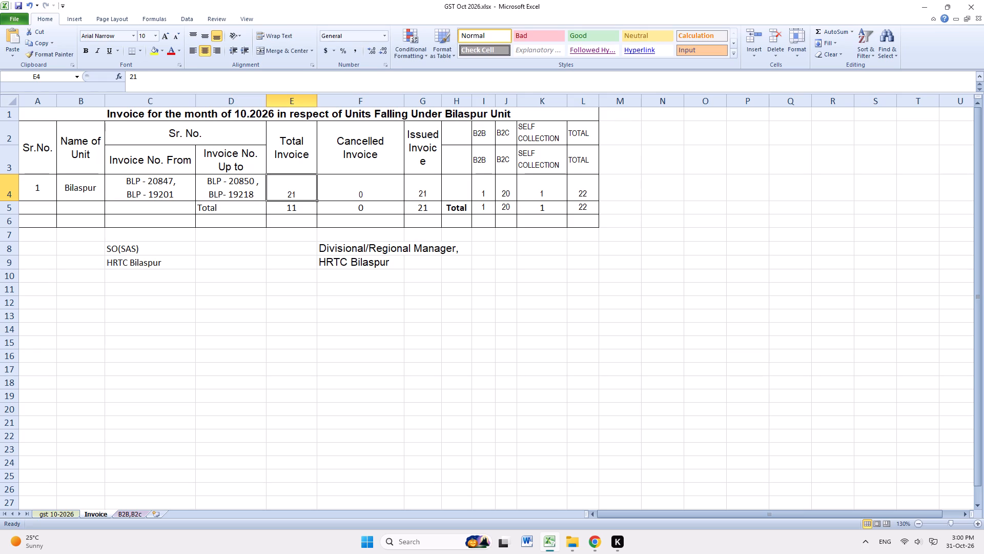
{"action": "double_click", "coordinate": [302, 194]}
{"action": "key", "text": "BackSpace"}
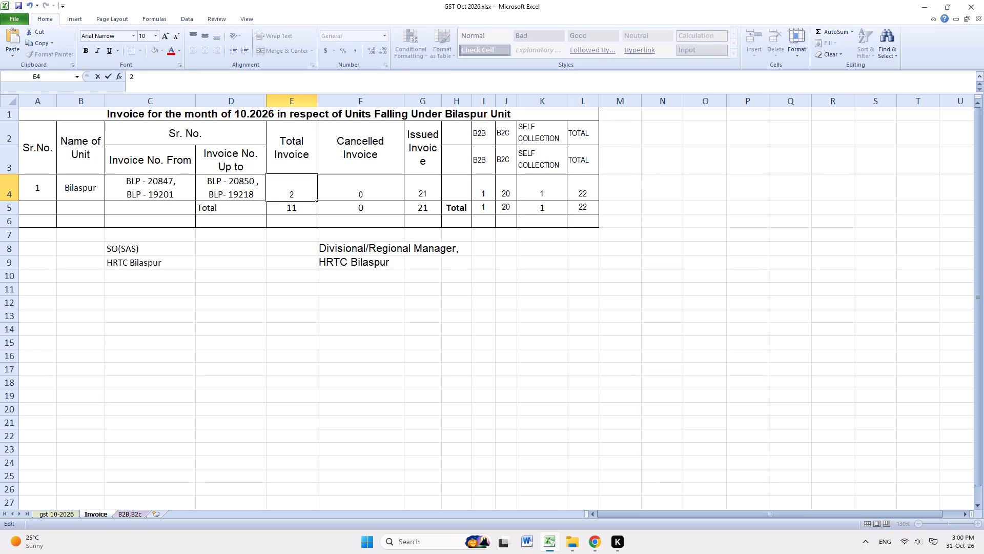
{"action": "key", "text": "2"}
{"action": "left_click", "coordinate": [429, 193]}
{"action": "double_click", "coordinate": [429, 194]}
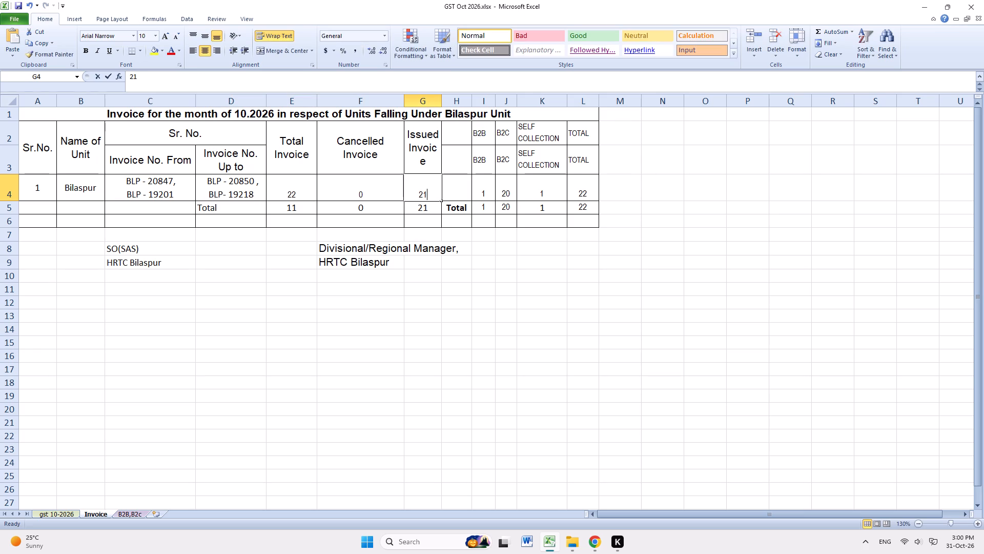
{"action": "key", "text": "BackSpace"}
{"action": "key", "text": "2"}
{"action": "left_click", "coordinate": [485, 195]}
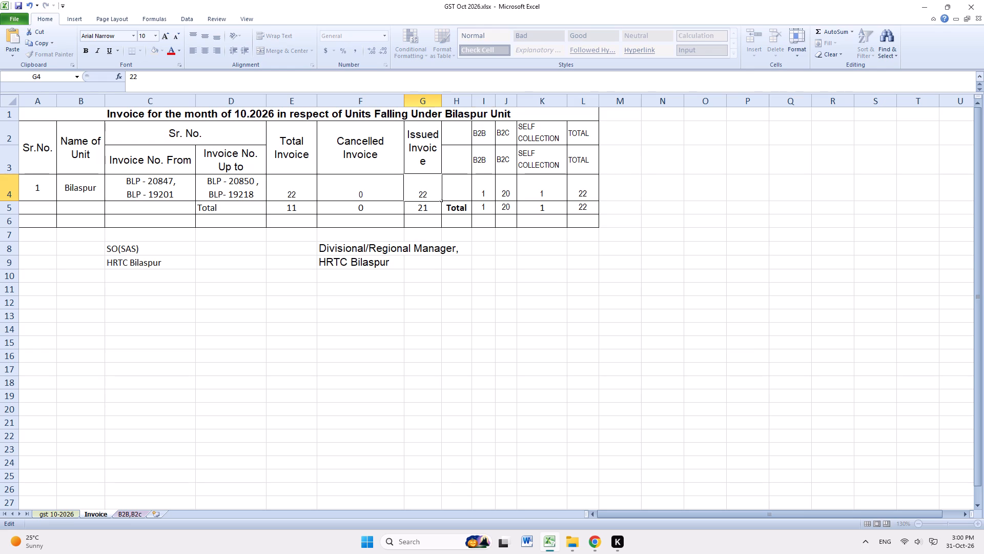
{"action": "triple_click", "coordinate": [507, 194]}
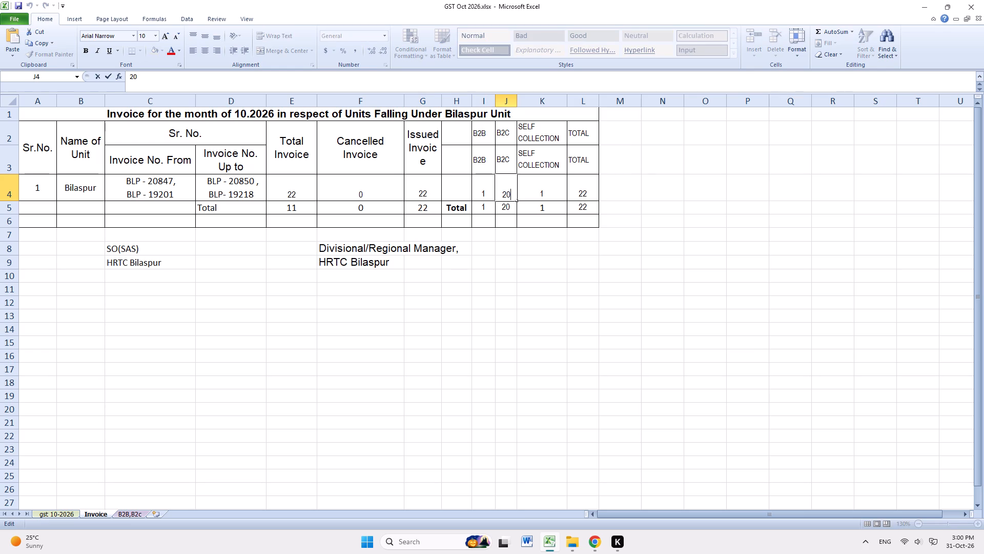
{"action": "key", "text": "BackSpace"}
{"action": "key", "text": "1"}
{"action": "key", "text": "Return"}
Link the TOTAL and B2C cells of the Total row to the Bilaspur row with =L4 and =J4.
{"action": "left_click", "coordinate": [587, 198]}
{"action": "left_click", "coordinate": [586, 208]}
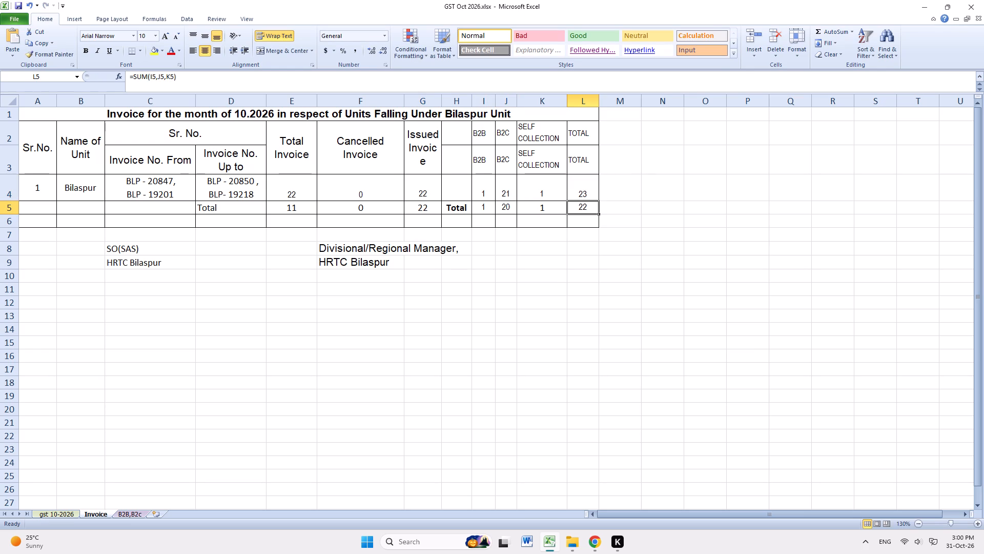
{"action": "key", "text": "equal"}
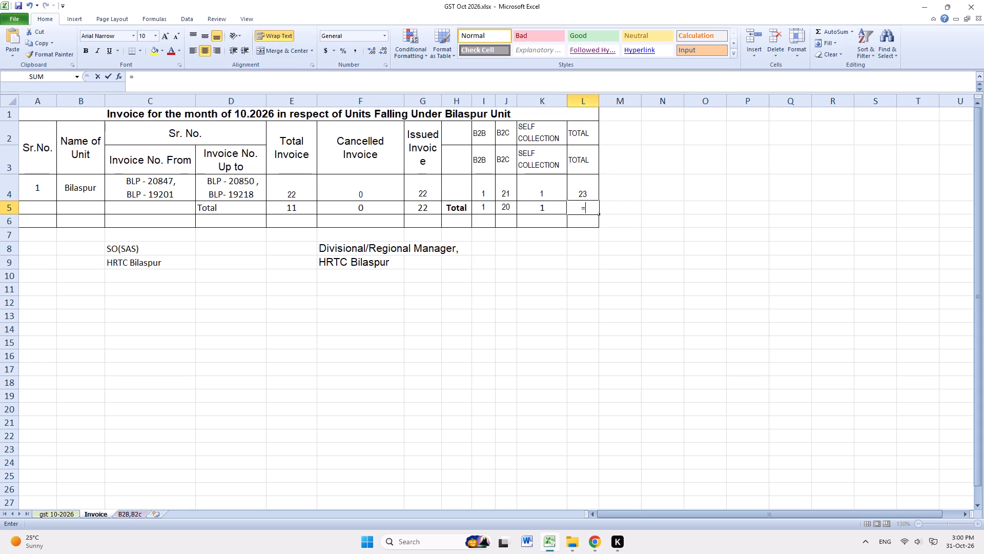
{"action": "left_click", "coordinate": [586, 190]}
{"action": "key", "text": "Return"}
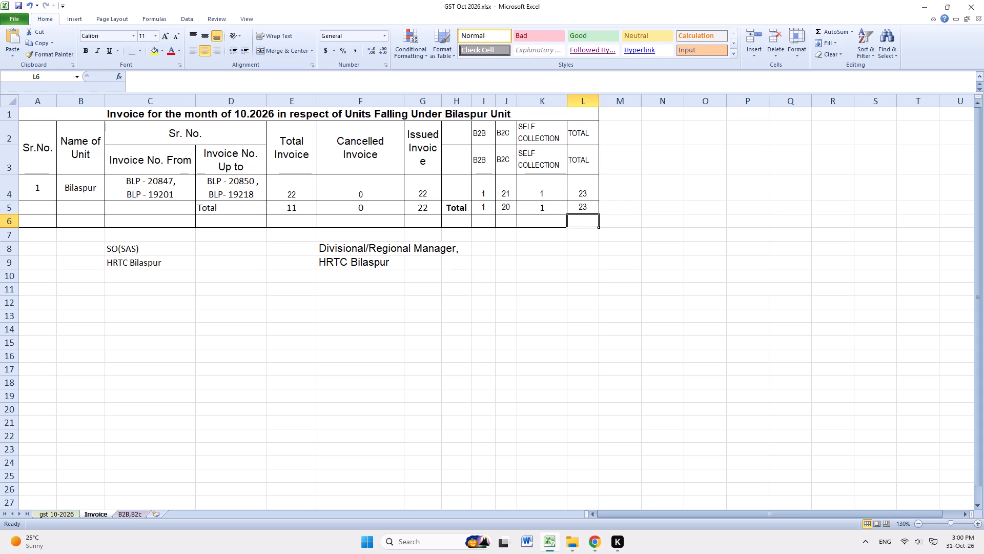
{"action": "double_click", "coordinate": [552, 208]}
{"action": "key", "text": "Return"}
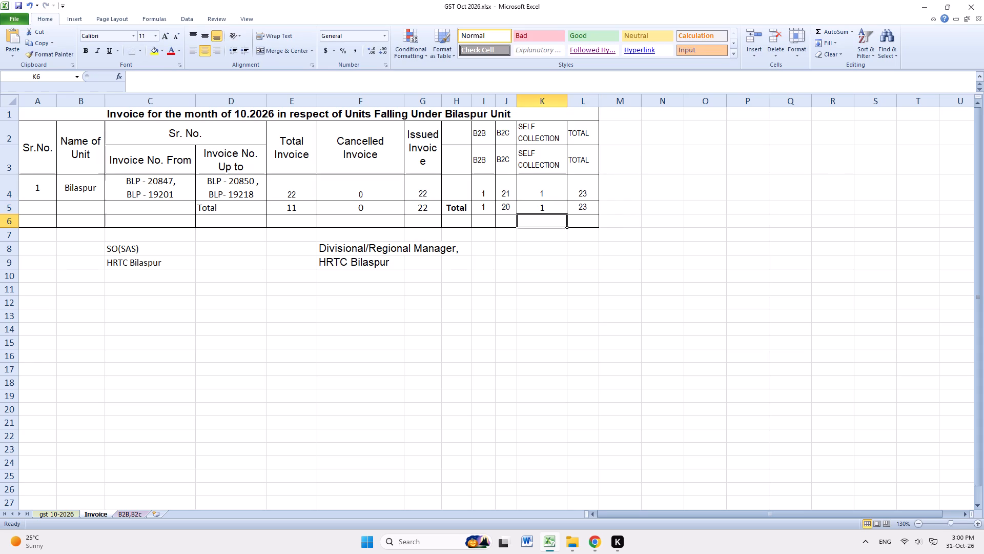
{"action": "left_click", "coordinate": [509, 207]}
{"action": "key", "text": "equal"}
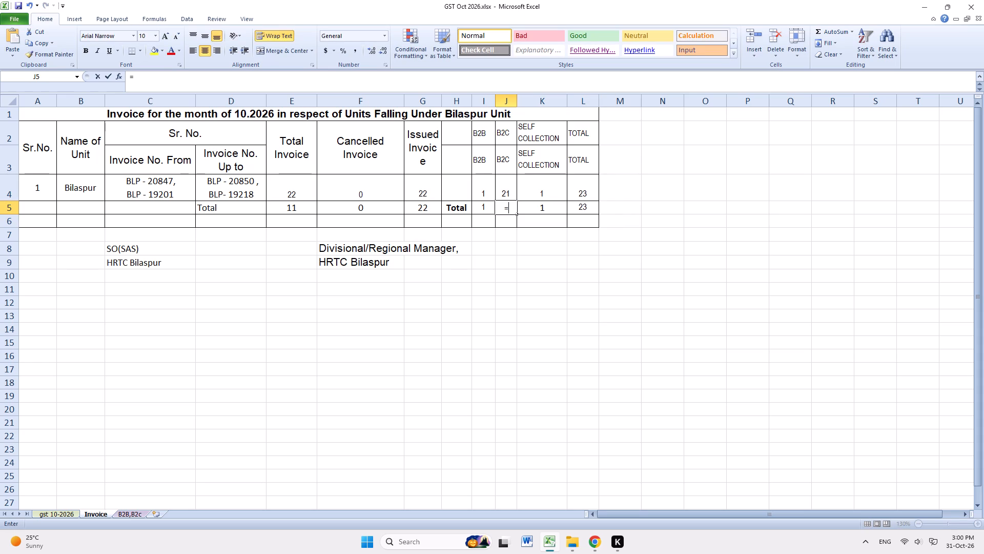
{"action": "left_click", "coordinate": [512, 196]}
{"action": "key", "text": "Return"}
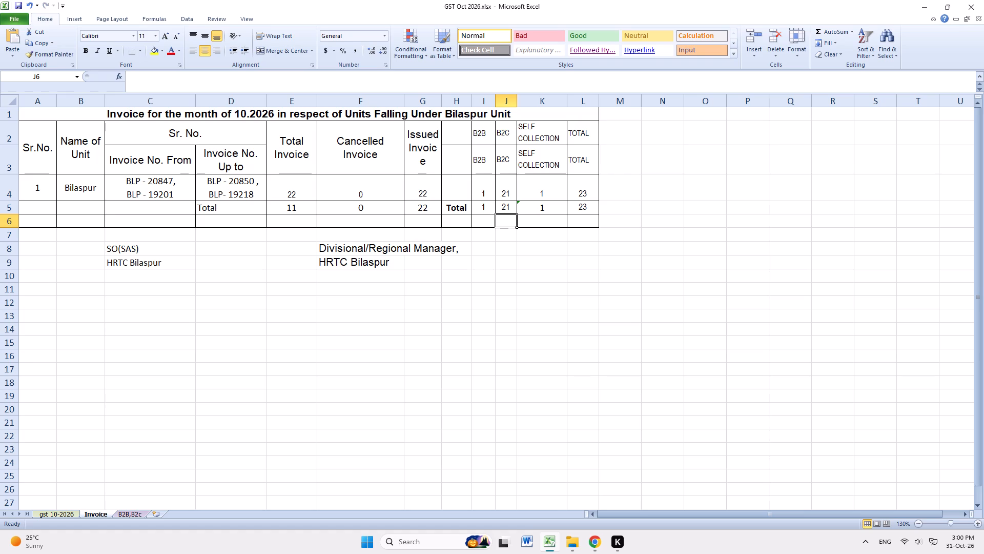
Check the issued, B2B, B2C, self collection and total cells in the Bilaspur row against the Total row.
{"action": "left_click", "coordinate": [422, 194]}
{"action": "left_click", "coordinate": [422, 208]}
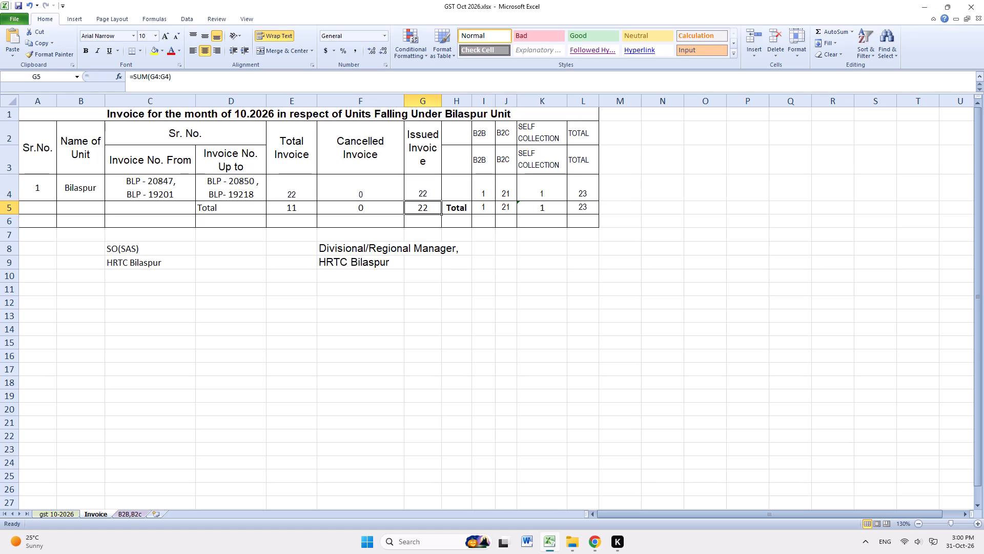
{"action": "left_click", "coordinate": [485, 195]}
{"action": "left_click", "coordinate": [485, 207]}
{"action": "left_click", "coordinate": [504, 193]}
{"action": "left_click", "coordinate": [505, 210]}
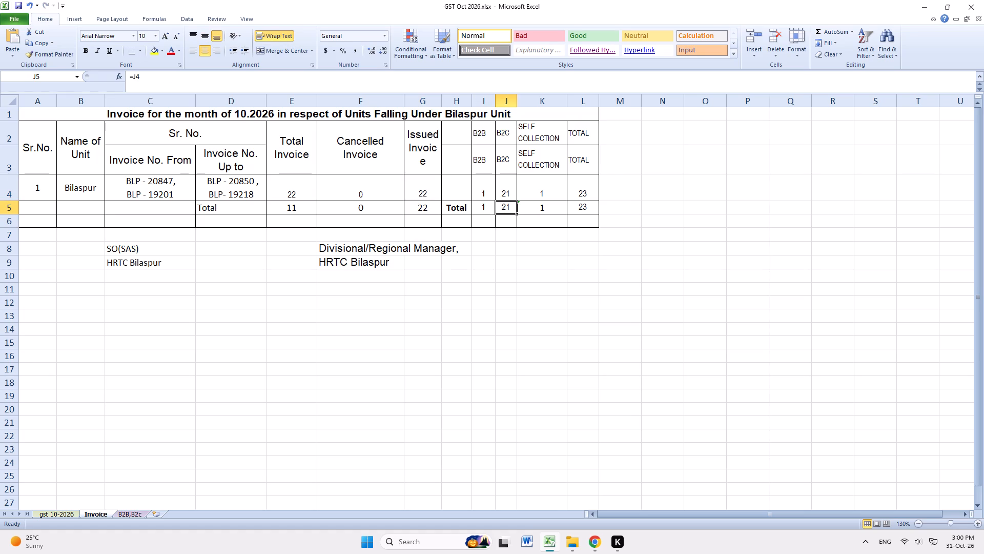
{"action": "left_click", "coordinate": [540, 192]}
{"action": "left_click", "coordinate": [539, 206]}
{"action": "left_click", "coordinate": [580, 197]}
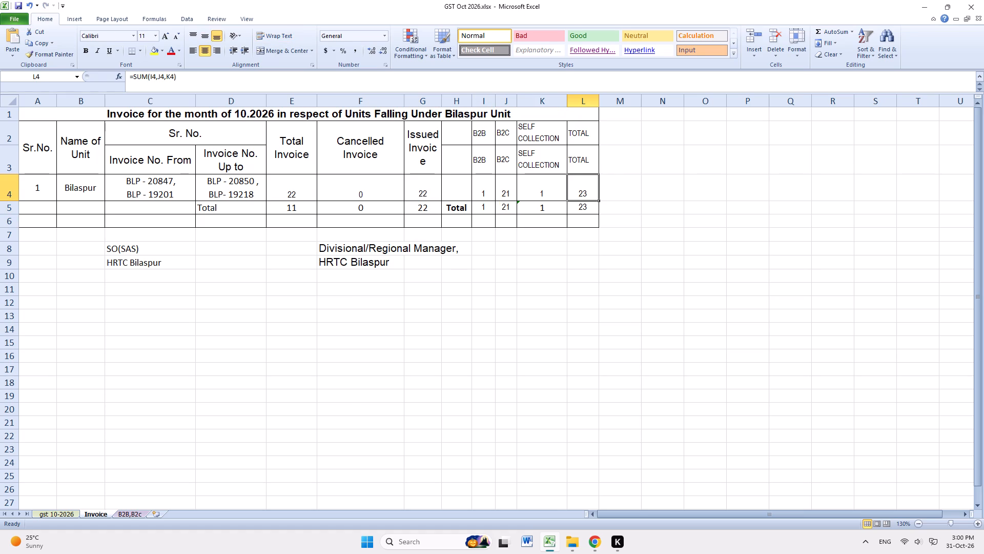
On the B2B,B2c sheet, fill the B2B LIC. FEE row with quantity 1, taxable sale 8000, GST 720 and CGST 720.
{"action": "left_click", "coordinate": [135, 515]}
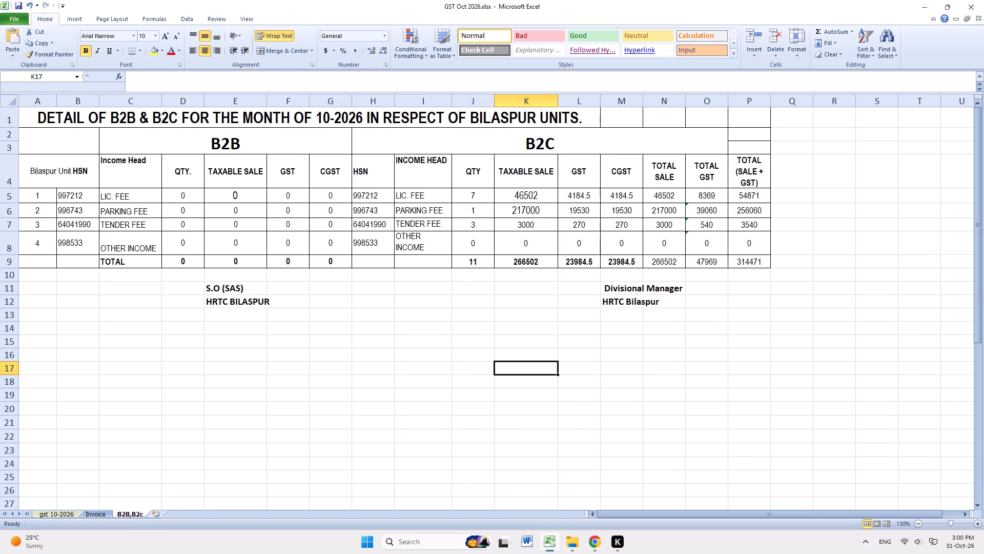
{"action": "double_click", "coordinate": [189, 195]}
{"action": "left_click_drag", "start_coordinate": [189, 195], "coordinate": [180, 199]}
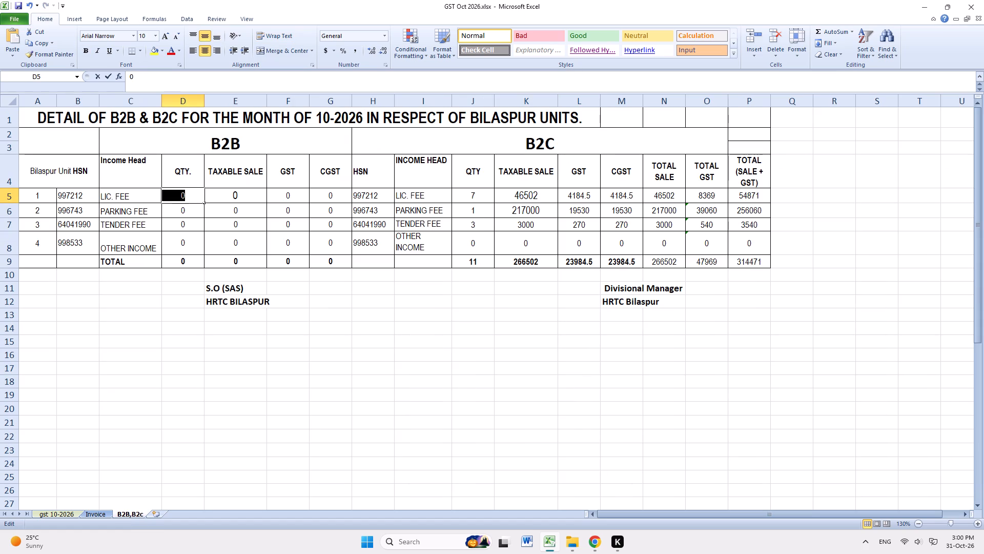
{"action": "left_click_drag", "start_coordinate": [180, 199], "coordinate": [179, 200]}
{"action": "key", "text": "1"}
{"action": "left_click", "coordinate": [242, 192]}
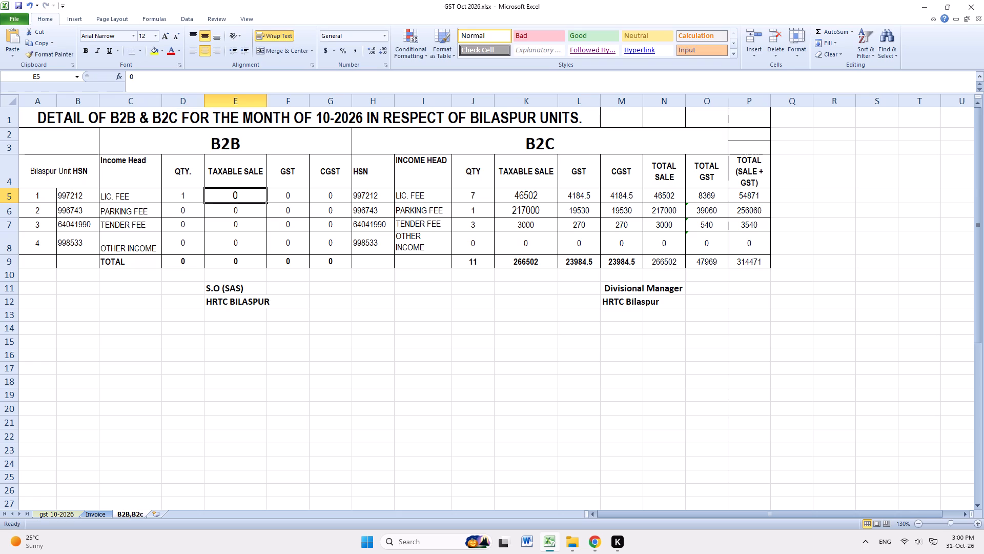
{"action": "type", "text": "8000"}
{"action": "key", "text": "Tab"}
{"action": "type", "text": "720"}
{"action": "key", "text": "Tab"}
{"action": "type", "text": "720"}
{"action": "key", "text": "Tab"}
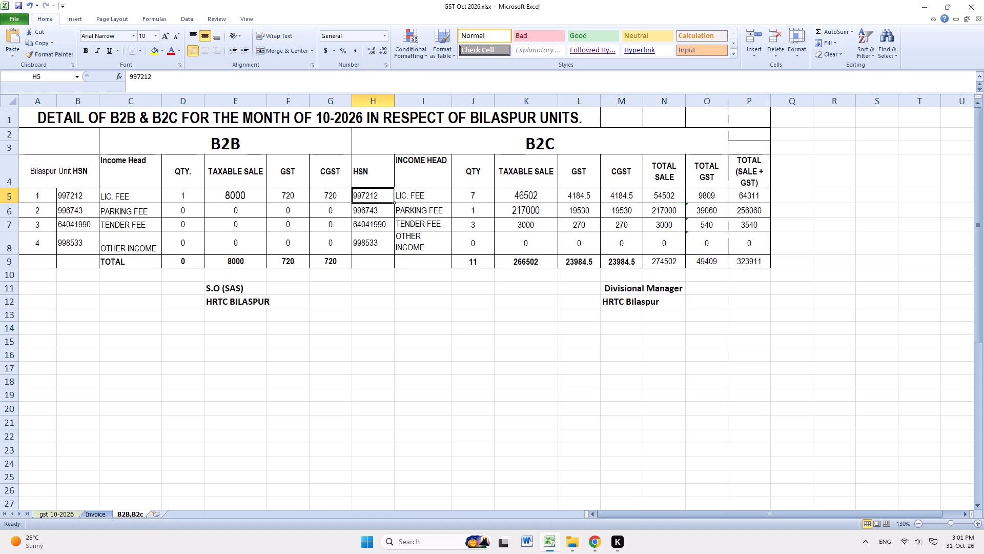
Compare the B2C LIC. FEE quantity on the B2B,B2c sheet with the invoice entries on the gst 10-2026 sheet.
{"action": "left_click", "coordinate": [479, 193]}
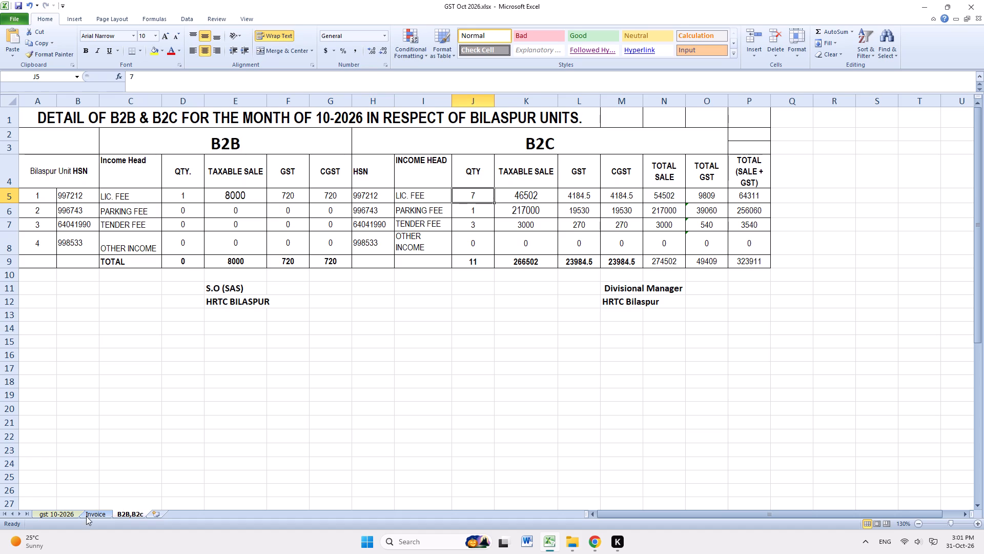
{"action": "left_click", "coordinate": [73, 515]}
{"action": "scroll", "coordinate": [357, 433], "scroll_direction": "up", "scroll_amount": 4}
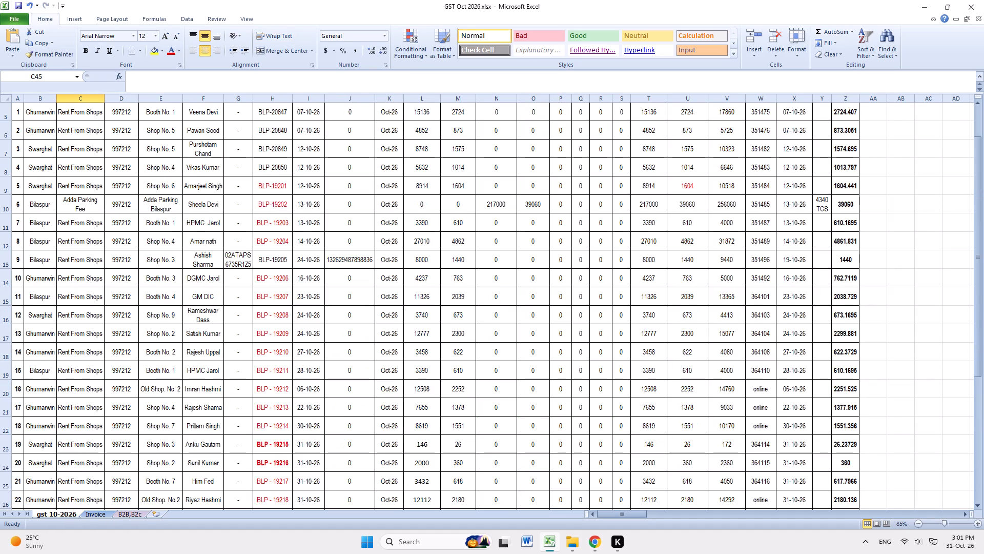
{"action": "scroll", "coordinate": [355, 438], "scroll_direction": "down", "scroll_amount": 3}
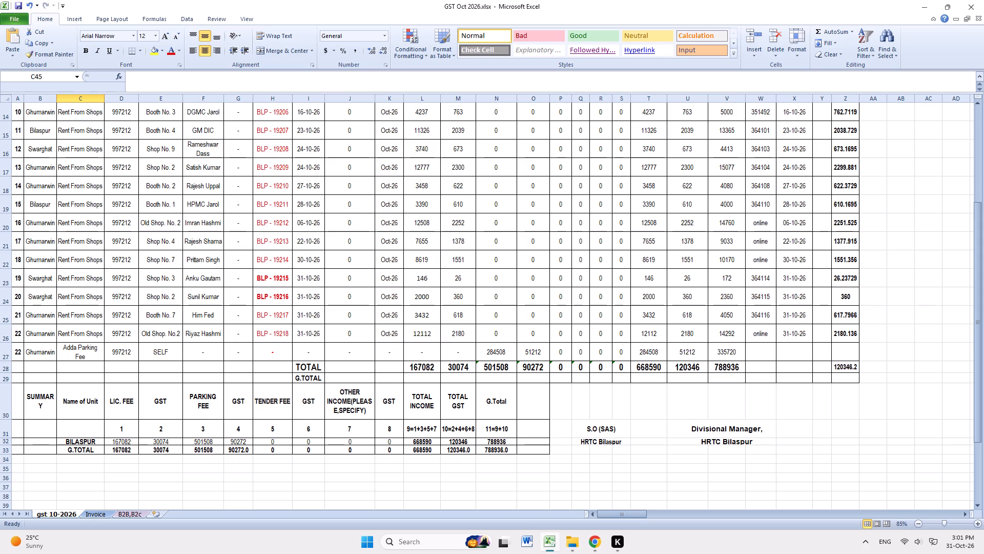
{"action": "left_click", "coordinate": [97, 514]}
{"action": "left_click", "coordinate": [119, 512]}
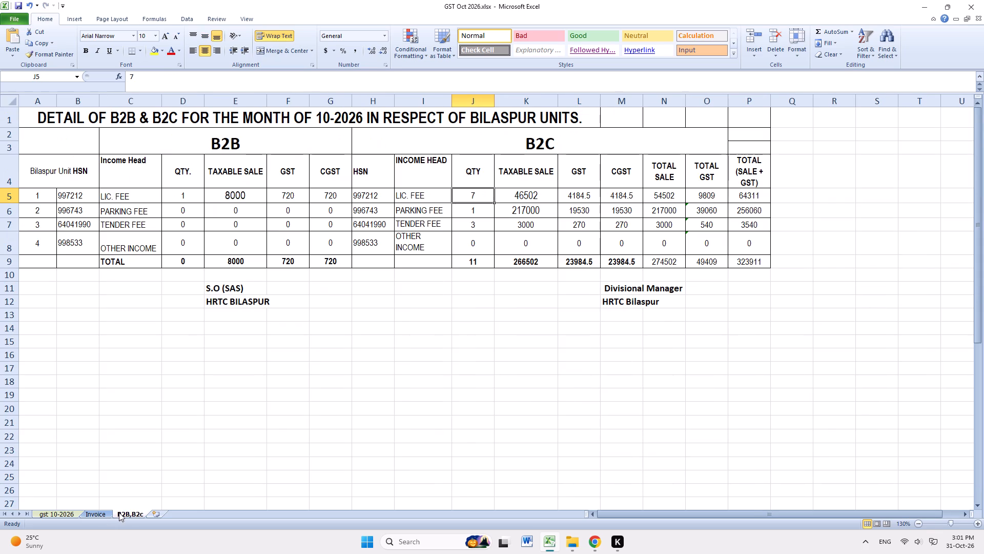
{"action": "left_click", "coordinate": [59, 510]}
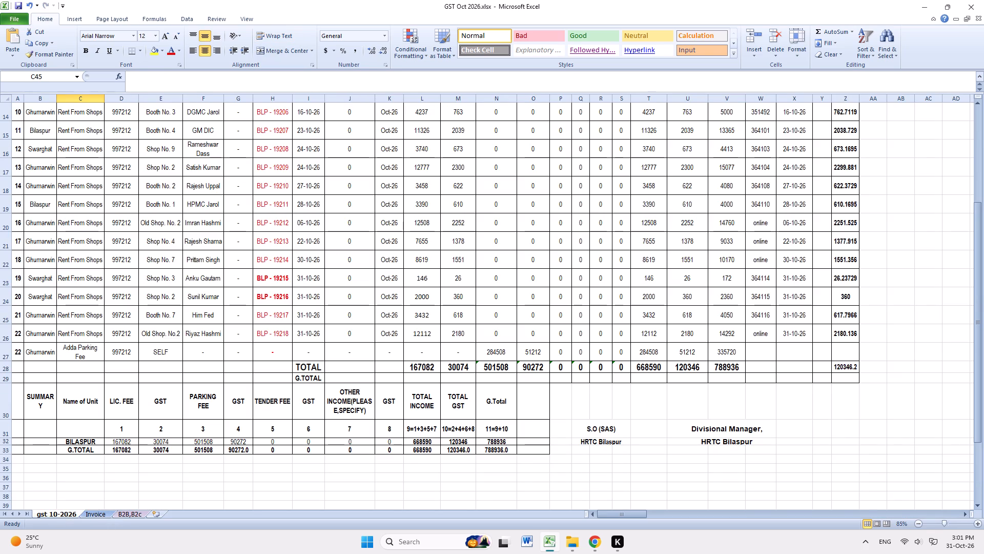
On the gst 10-2026 sheet, renumber the serial number of the SELF Adda Parking Fee row as 23.
{"action": "left_click", "coordinate": [18, 339]}
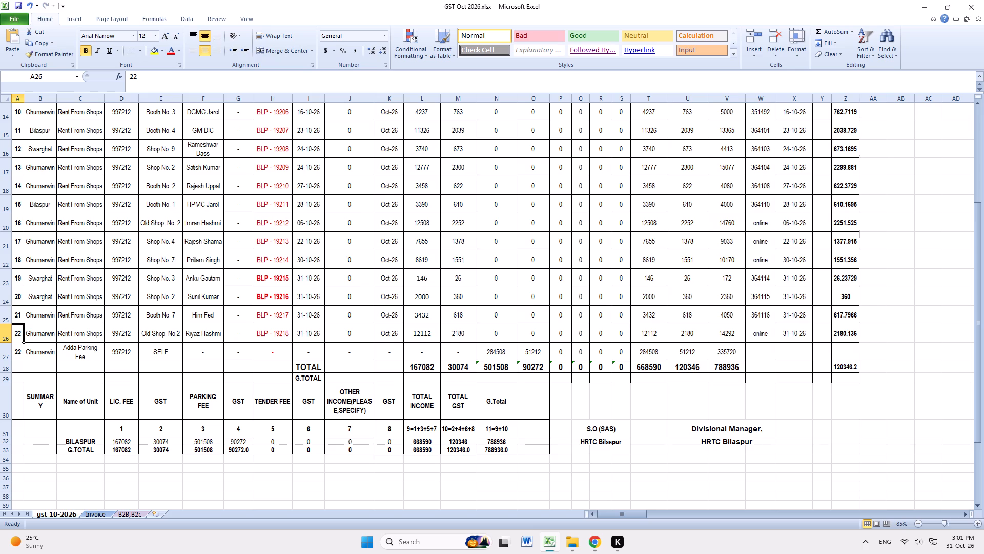
{"action": "double_click", "coordinate": [22, 353]}
{"action": "double_click", "coordinate": [20, 351]}
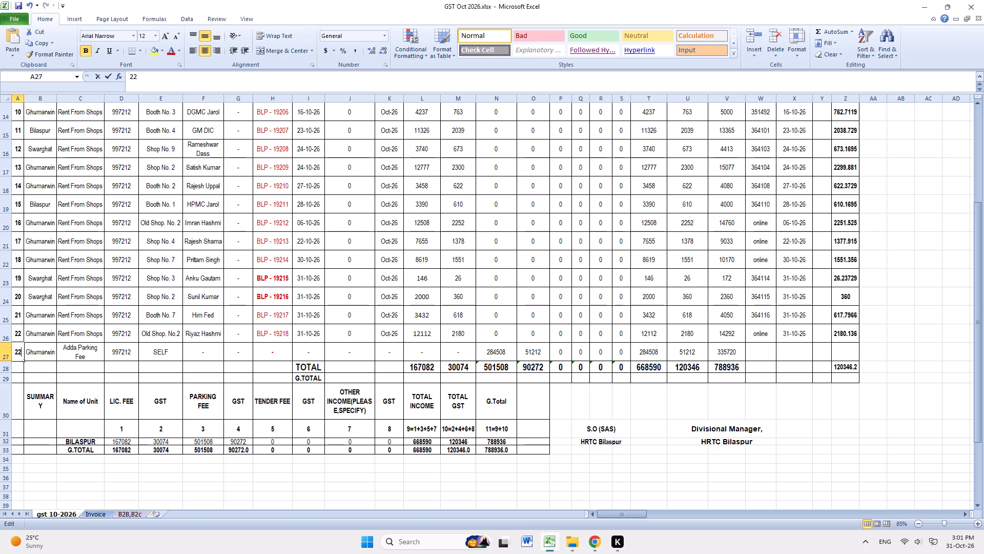
{"action": "key", "text": "BackSpace"}
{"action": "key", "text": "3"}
{"action": "key", "text": "Return"}
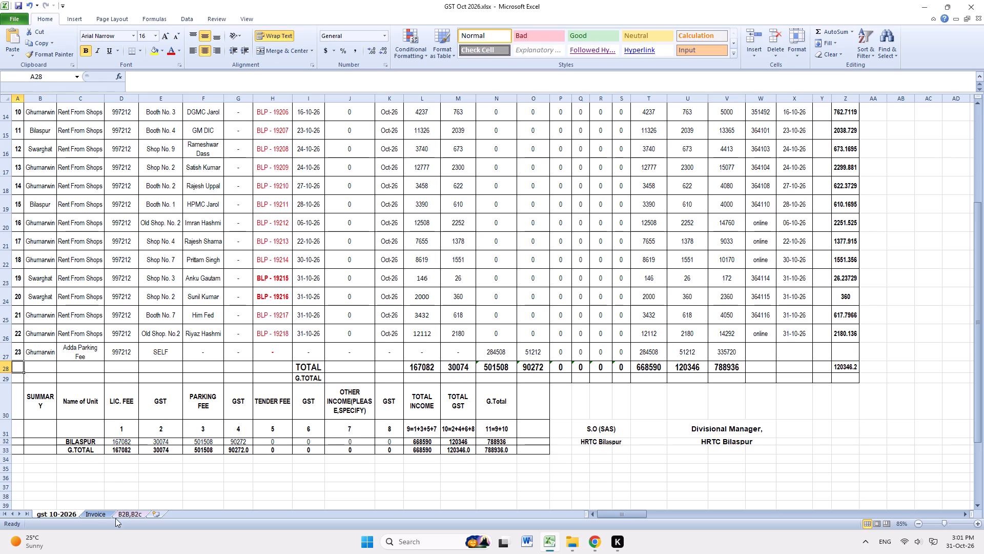
Colour the serial number of the BLP - 19218 invoice row red.
{"action": "left_click", "coordinate": [278, 334]}
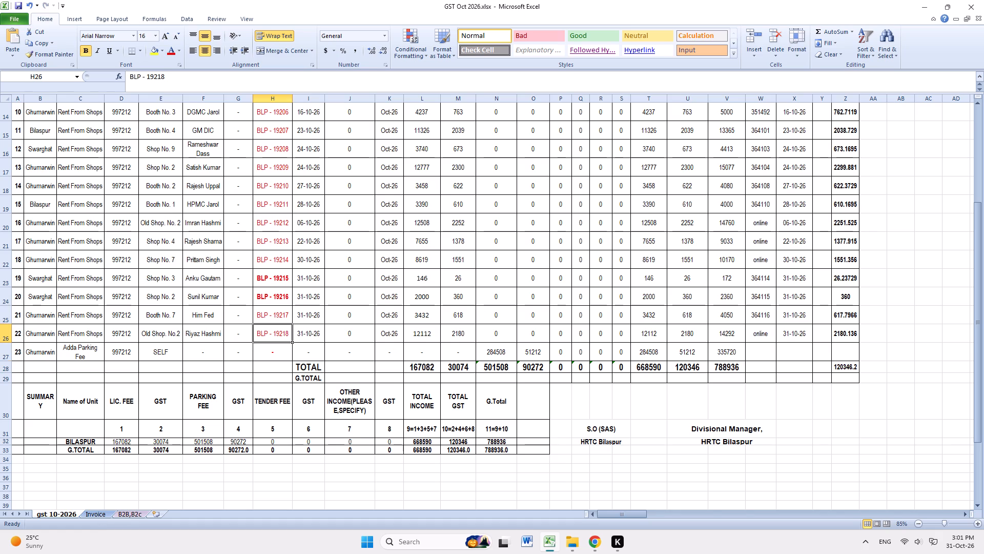
{"action": "left_click", "coordinate": [19, 337]}
{"action": "left_click", "coordinate": [170, 53]}
{"action": "left_click", "coordinate": [140, 360]}
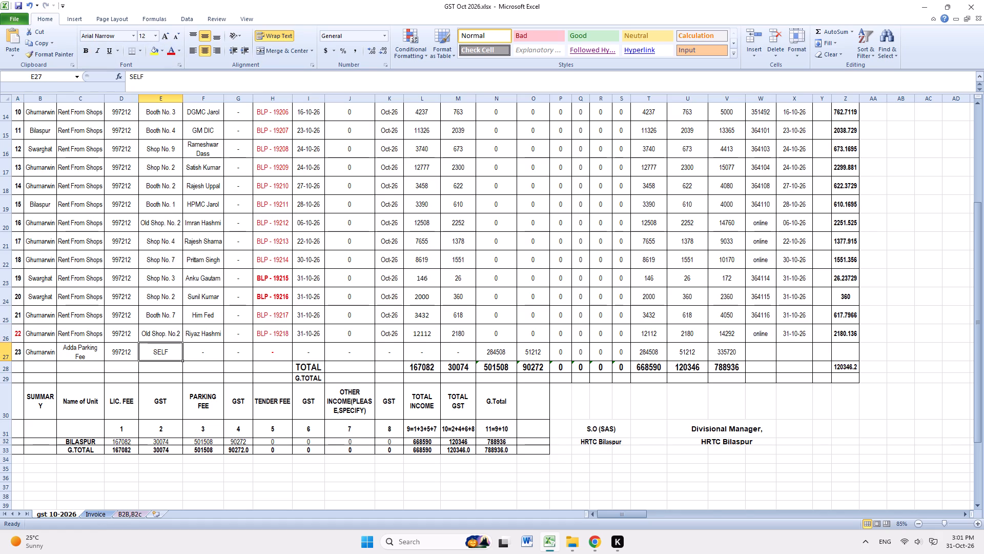
On the B2B,B2c sheet, set the B2C TENDER FEE row's quantity, taxable sale, GST, CGST and TOTAL GST to 0.
{"action": "left_click", "coordinate": [100, 516]}
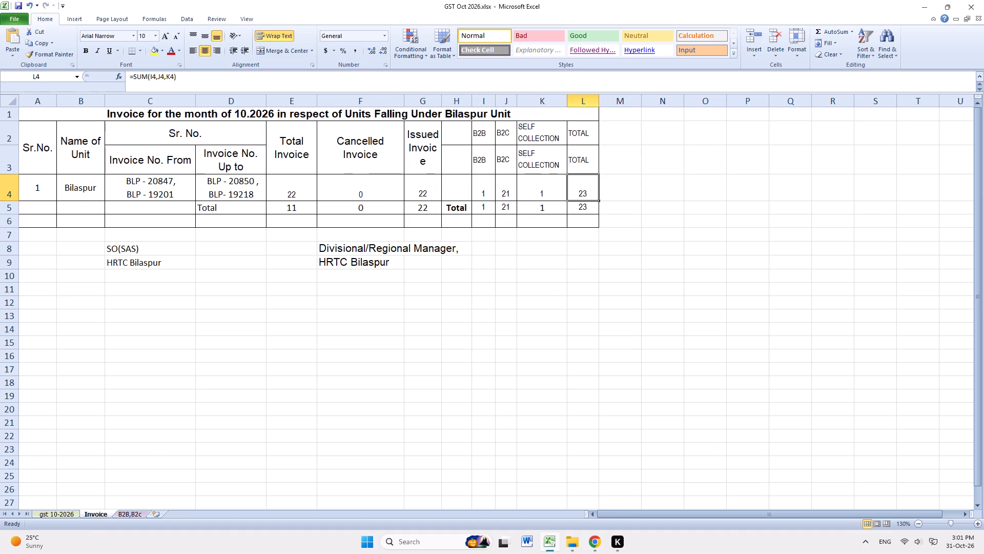
{"action": "left_click", "coordinate": [125, 513]}
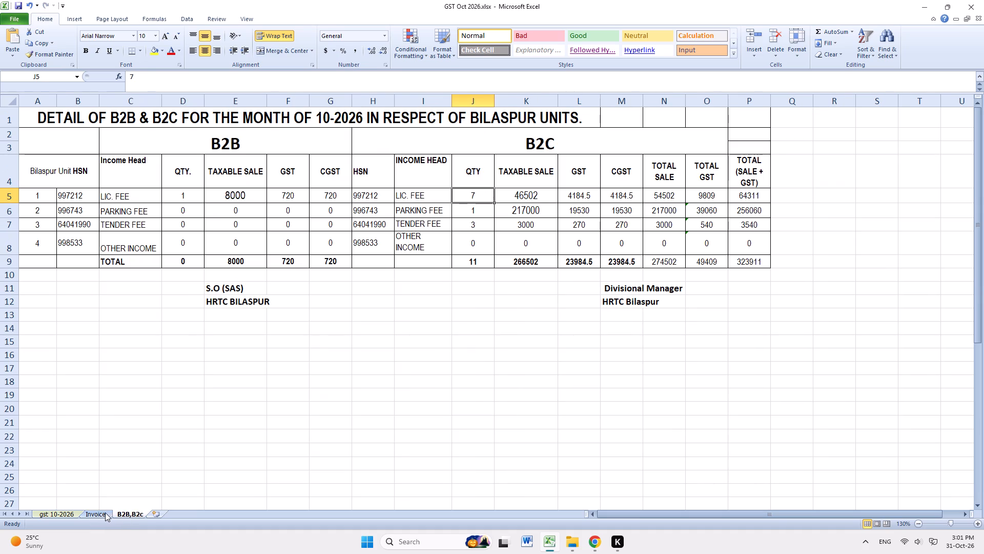
{"action": "left_click", "coordinate": [105, 512]}
{"action": "left_click", "coordinate": [123, 516]}
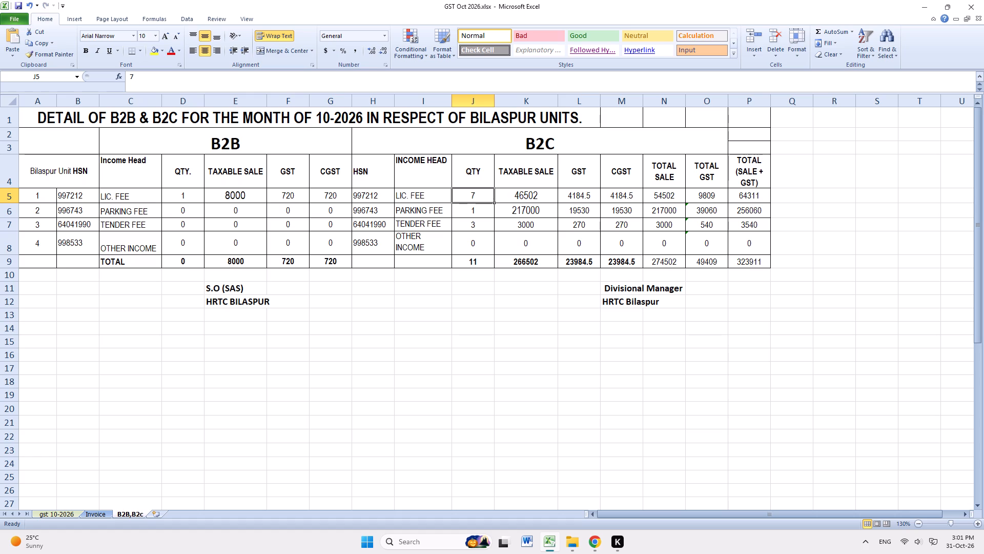
{"action": "left_click", "coordinate": [473, 224]}
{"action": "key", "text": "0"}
{"action": "left_click", "coordinate": [536, 227]}
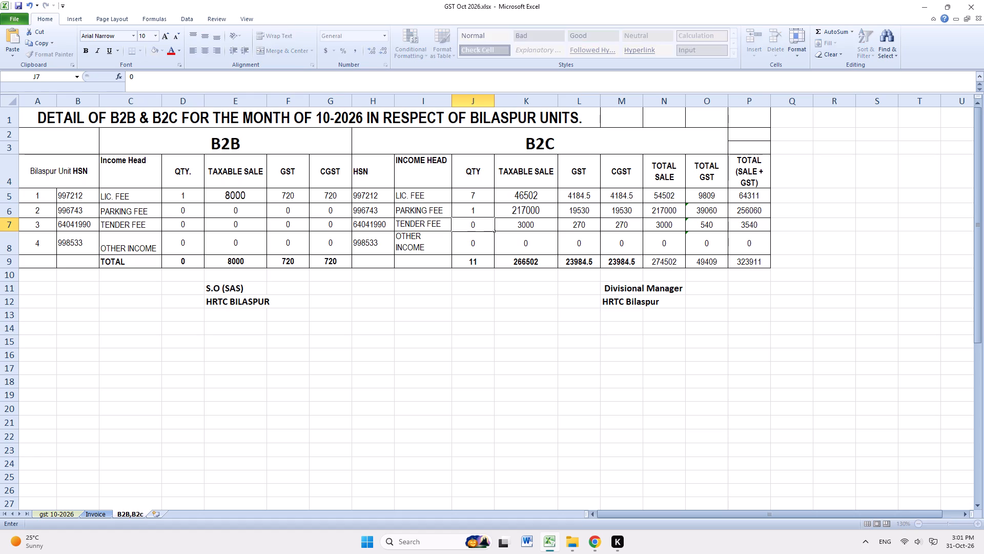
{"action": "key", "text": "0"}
{"action": "left_click", "coordinate": [586, 226]}
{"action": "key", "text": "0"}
{"action": "left_click", "coordinate": [626, 226]}
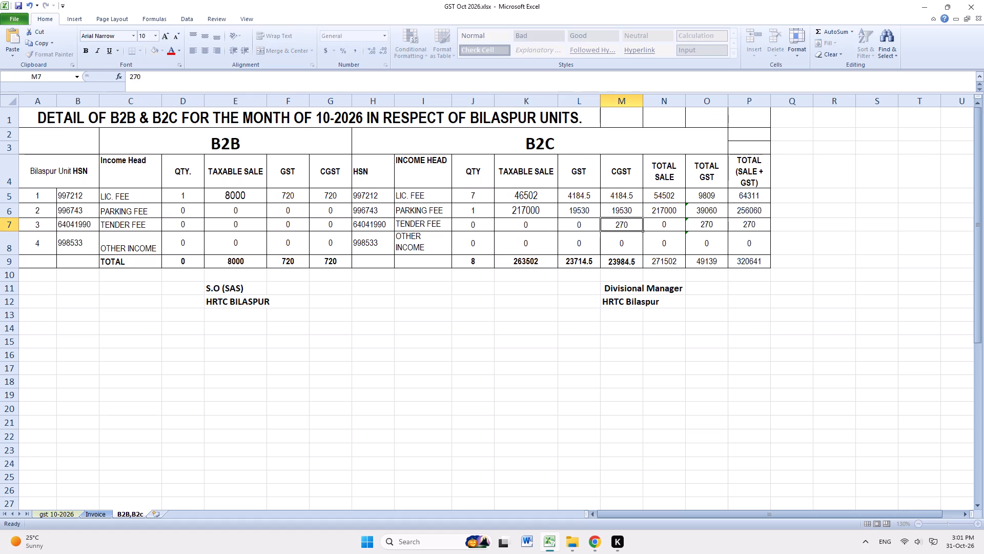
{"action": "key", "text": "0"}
{"action": "left_click", "coordinate": [707, 226]}
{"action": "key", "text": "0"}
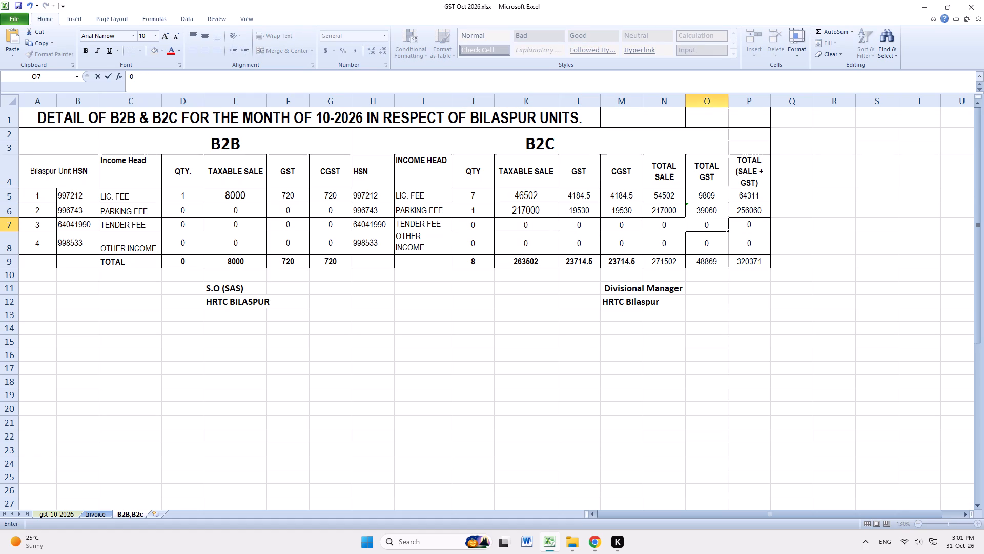
Check the quantity, taxable sale, GST, CGST and total cells of the B2C PARKING FEE row.
{"action": "left_click", "coordinate": [477, 211]}
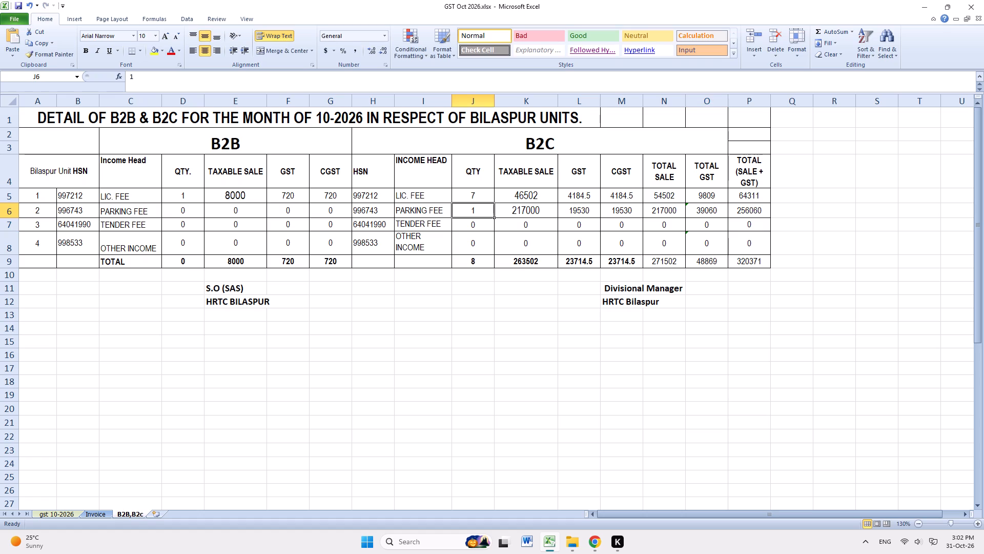
{"action": "left_click", "coordinate": [478, 210]}
{"action": "left_click", "coordinate": [537, 214]}
{"action": "left_click", "coordinate": [576, 214]}
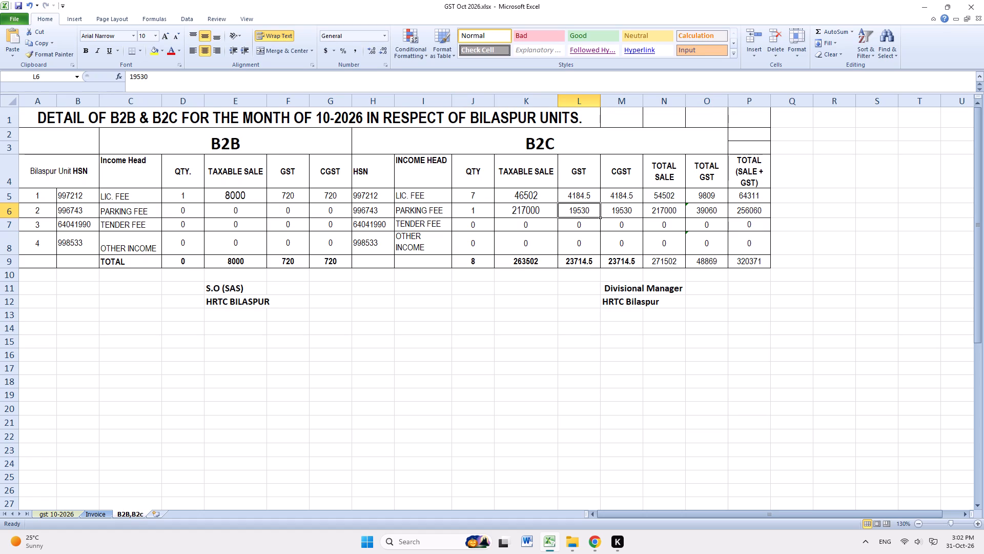
{"action": "left_click", "coordinate": [625, 211]}
{"action": "left_click", "coordinate": [662, 207]}
{"action": "left_click", "coordinate": [706, 208]}
{"action": "left_click", "coordinate": [741, 211]}
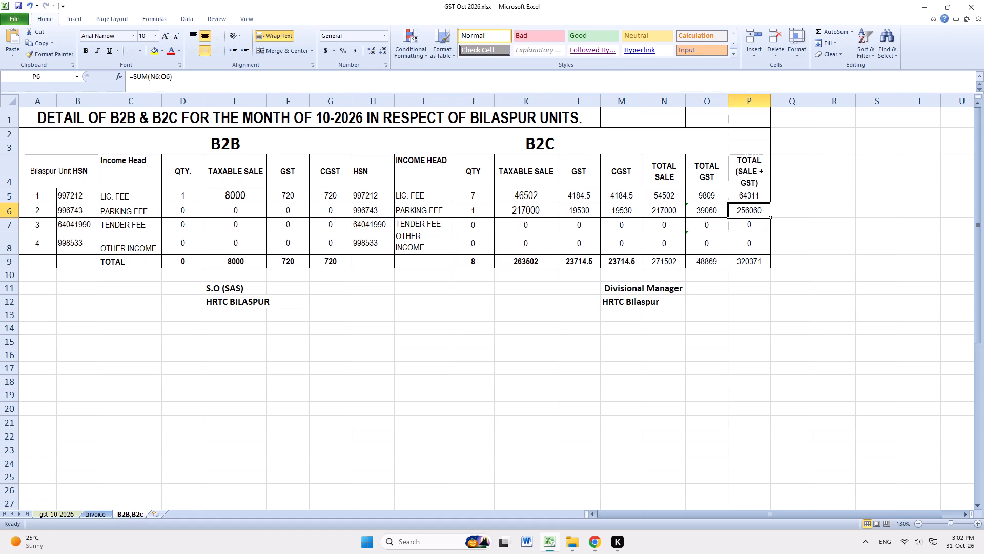
On the gst 10-2026 sheet, review the last invoice serial number and the B2B invoice BLP-19205 for the B2C LIC. FEE quantity.
{"action": "left_click", "coordinate": [477, 196]}
{"action": "left_click", "coordinate": [58, 515]}
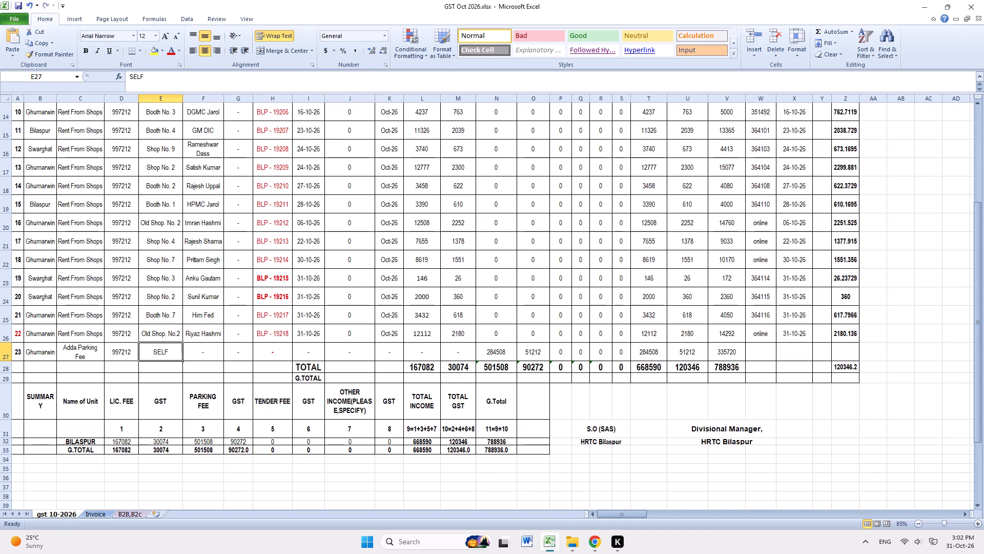
{"action": "left_click", "coordinate": [18, 335]}
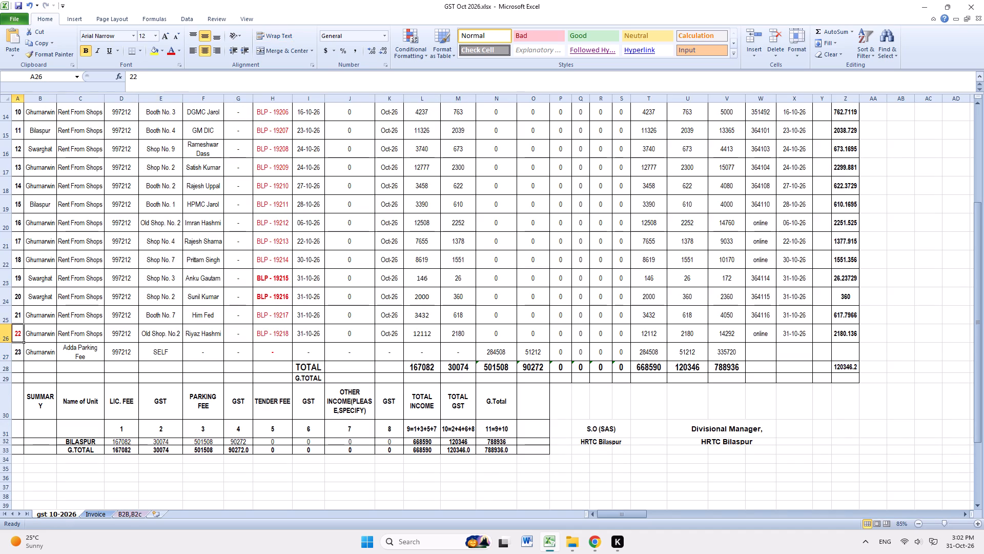
{"action": "scroll", "coordinate": [19, 337], "scroll_direction": "up", "scroll_amount": 3}
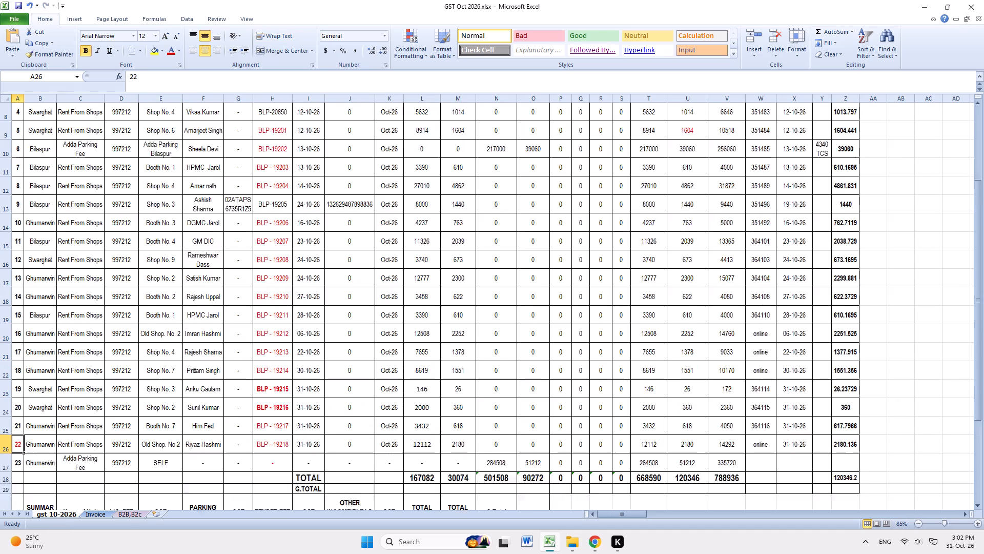
{"action": "scroll", "coordinate": [190, 255], "scroll_direction": "up", "scroll_amount": 1}
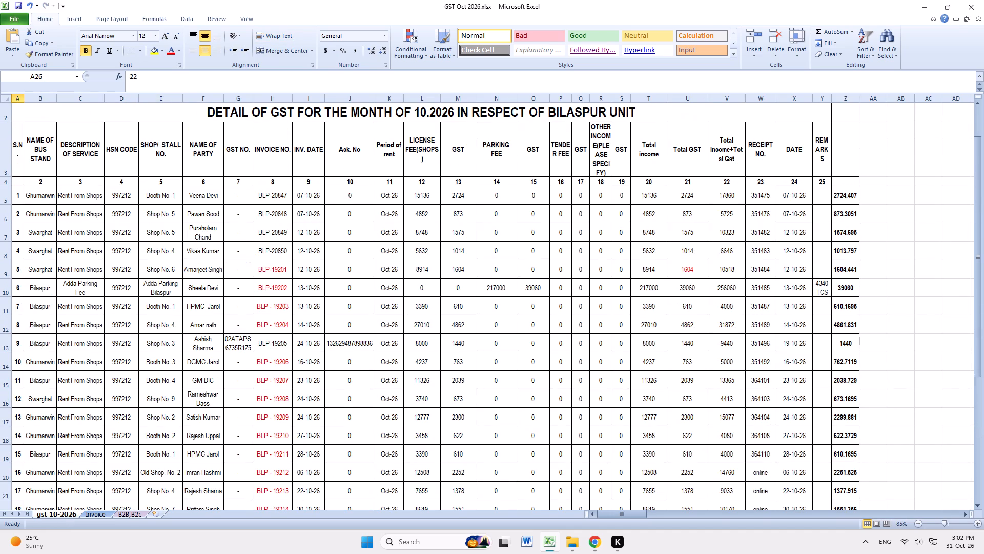
{"action": "left_click", "coordinate": [208, 346]}
{"action": "scroll", "coordinate": [209, 398], "scroll_direction": "down", "scroll_amount": 5}
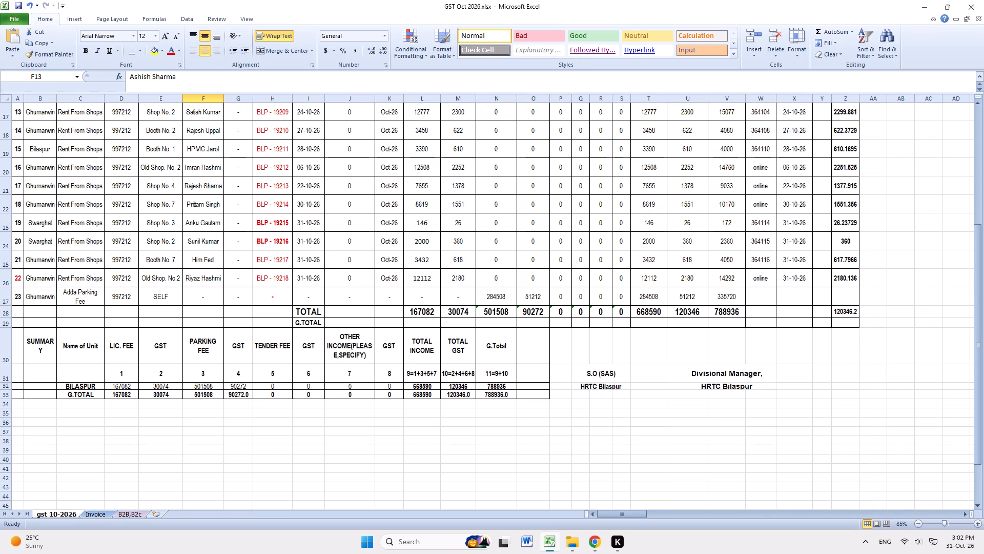
{"action": "scroll", "coordinate": [248, 272], "scroll_direction": "up", "scroll_amount": 2}
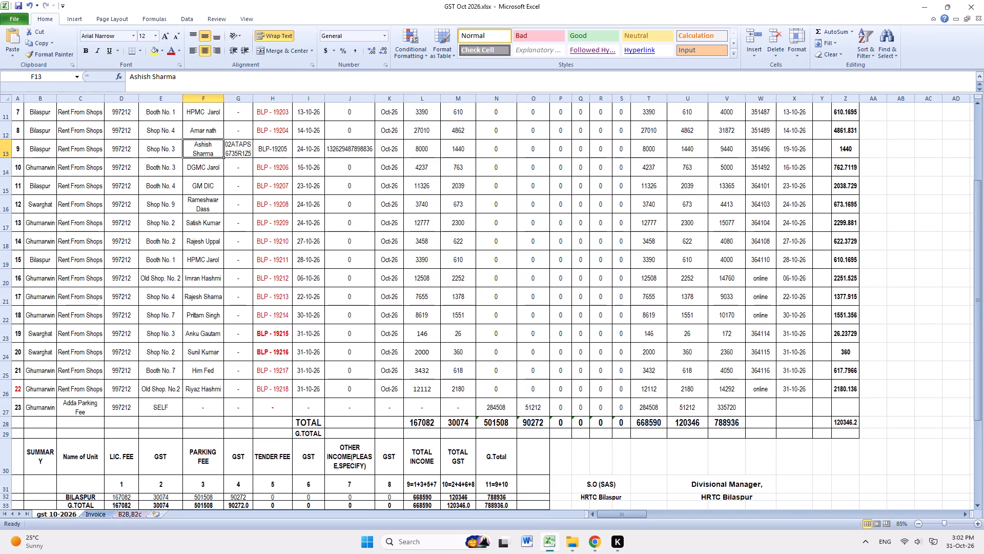
{"action": "left_click", "coordinate": [209, 147]}
Examine the Adda Parking Bilaspur, BLP-19205 and BLP - 19218 rows against the B2C LIC. FEE quantity on the B2B,B2c sheet.
{"action": "scroll", "coordinate": [210, 159], "scroll_direction": "up", "scroll_amount": 3}
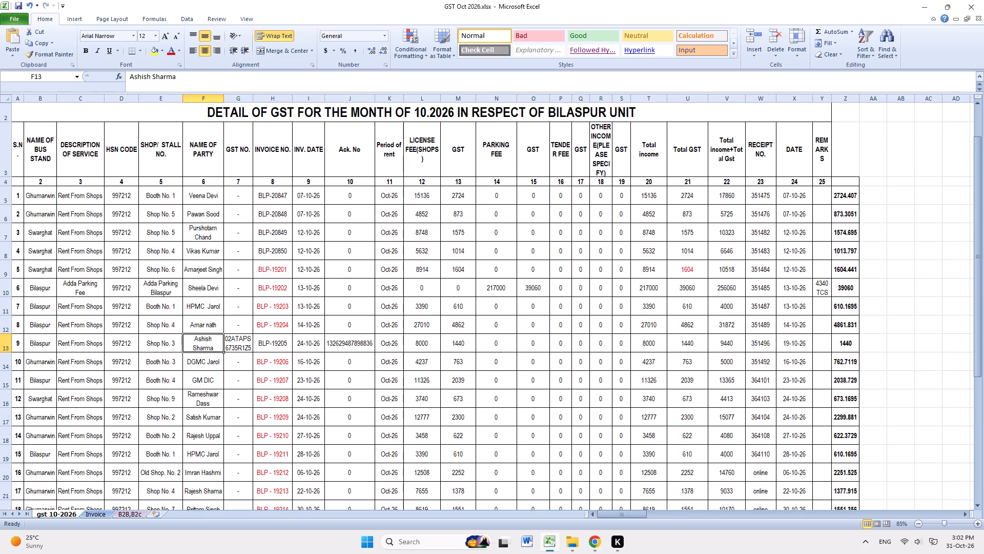
{"action": "left_click", "coordinate": [159, 288]}
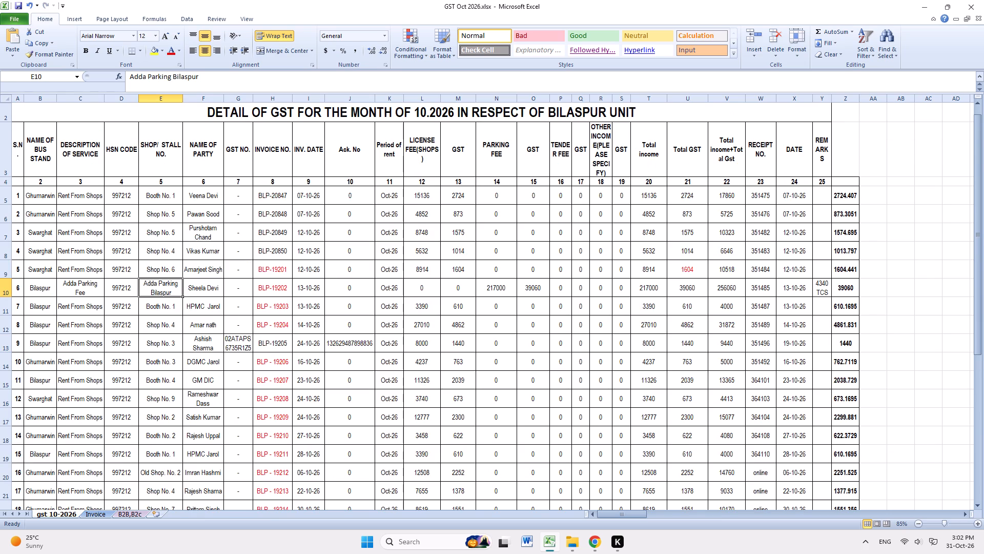
{"action": "scroll", "coordinate": [241, 344], "scroll_direction": "down", "scroll_amount": 6}
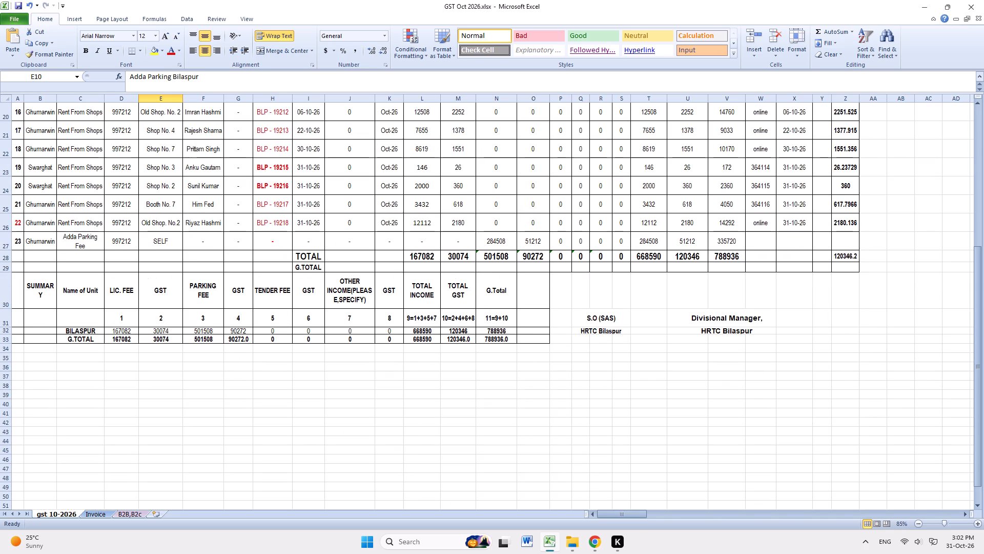
{"action": "left_click", "coordinate": [217, 222]}
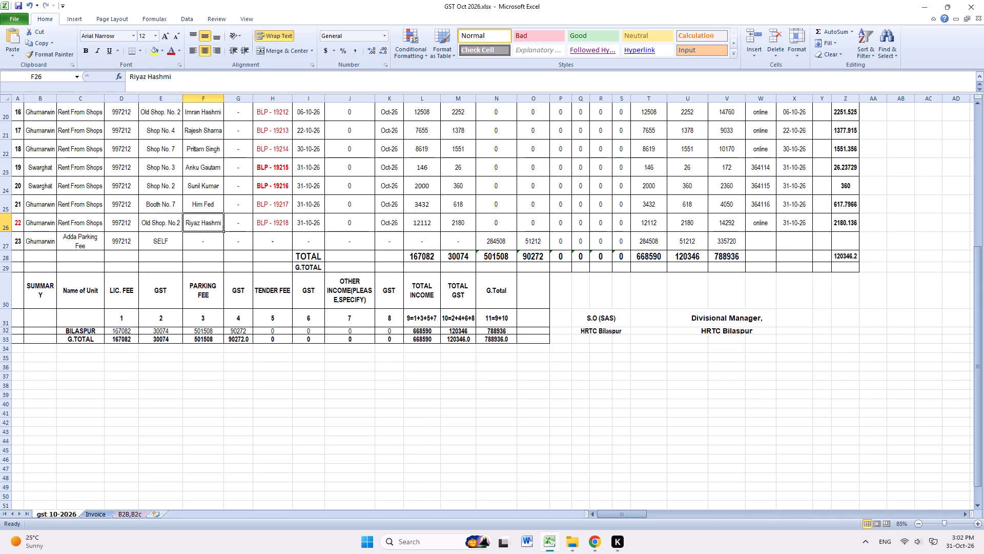
{"action": "left_click", "coordinate": [18, 226]}
{"action": "scroll", "coordinate": [137, 250], "scroll_direction": "up", "scroll_amount": 2}
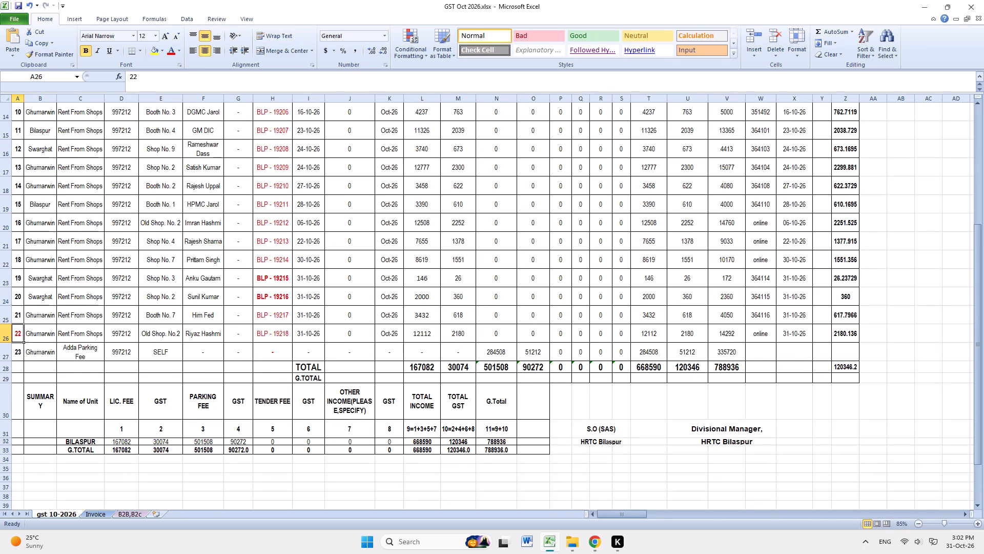
{"action": "scroll", "coordinate": [231, 276], "scroll_direction": "up", "scroll_amount": 1}
{"action": "scroll", "coordinate": [224, 231], "scroll_direction": "up", "scroll_amount": 1}
{"action": "left_click", "coordinate": [216, 206]}
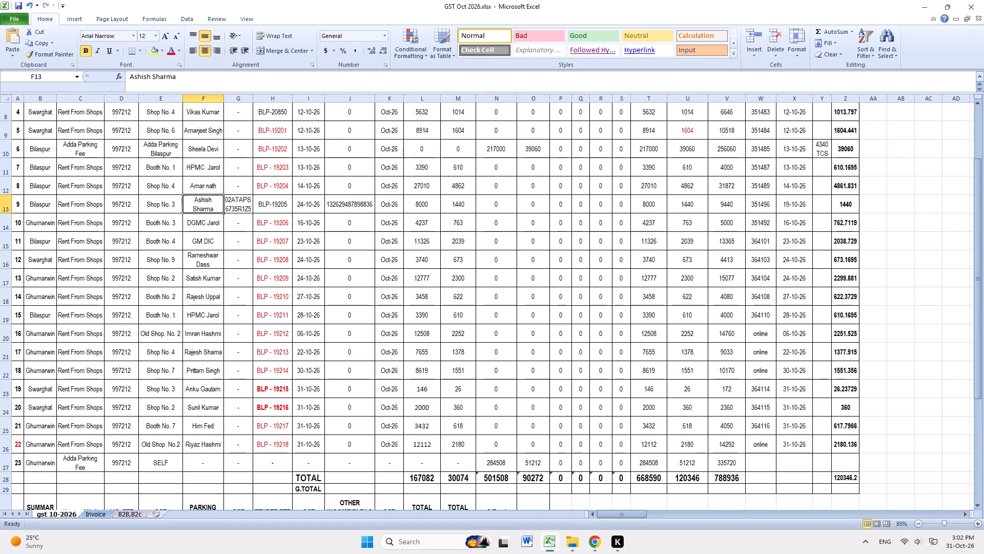
{"action": "scroll", "coordinate": [236, 222], "scroll_direction": "up", "scroll_amount": 1}
{"action": "left_click", "coordinate": [169, 203]}
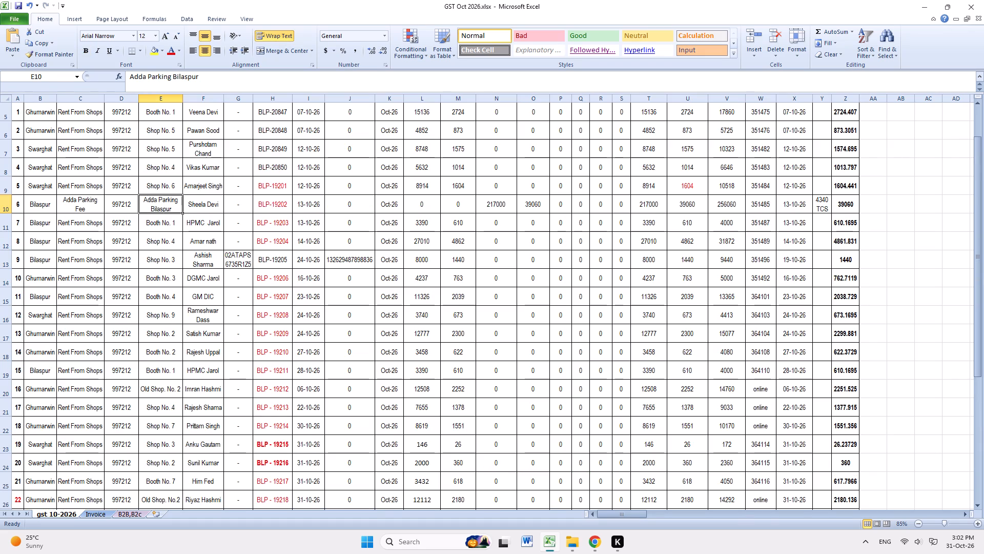
{"action": "left_click", "coordinate": [3, 208]}
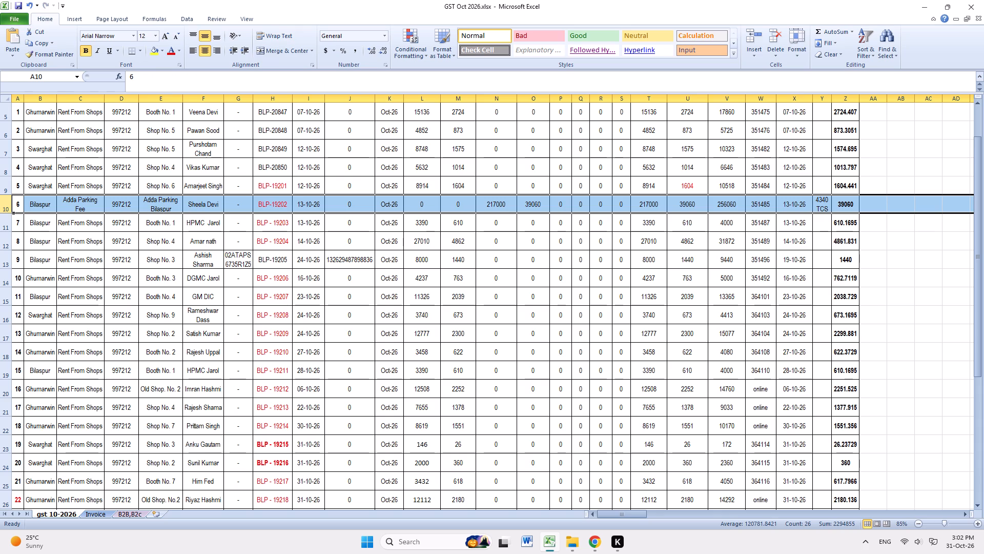
{"action": "left_click", "coordinate": [136, 515]}
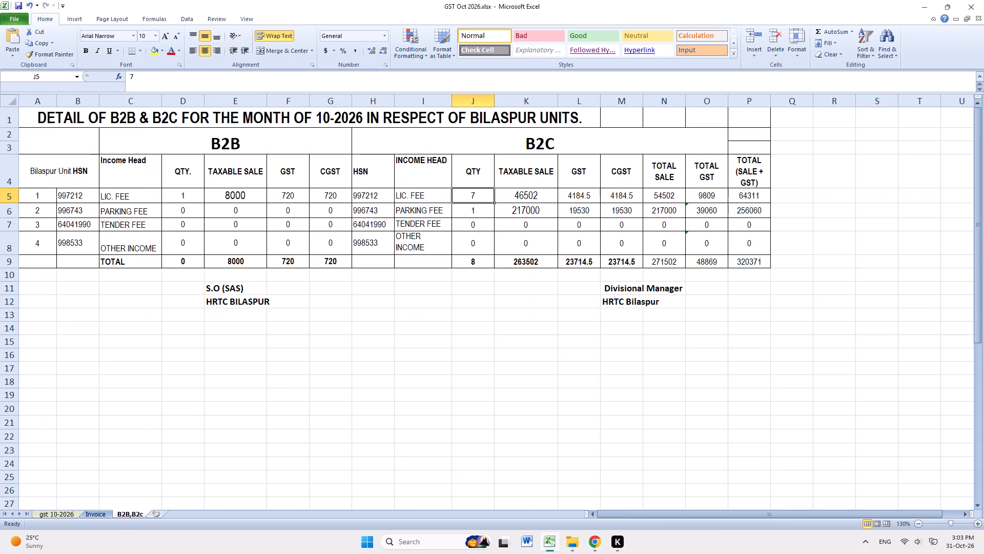
On the B2B,B2c sheet, set the B2C LIC. FEE quantity to 20.
{"action": "triple_click", "coordinate": [475, 190]}
{"action": "left_click_drag", "start_coordinate": [479, 193], "coordinate": [466, 195]}
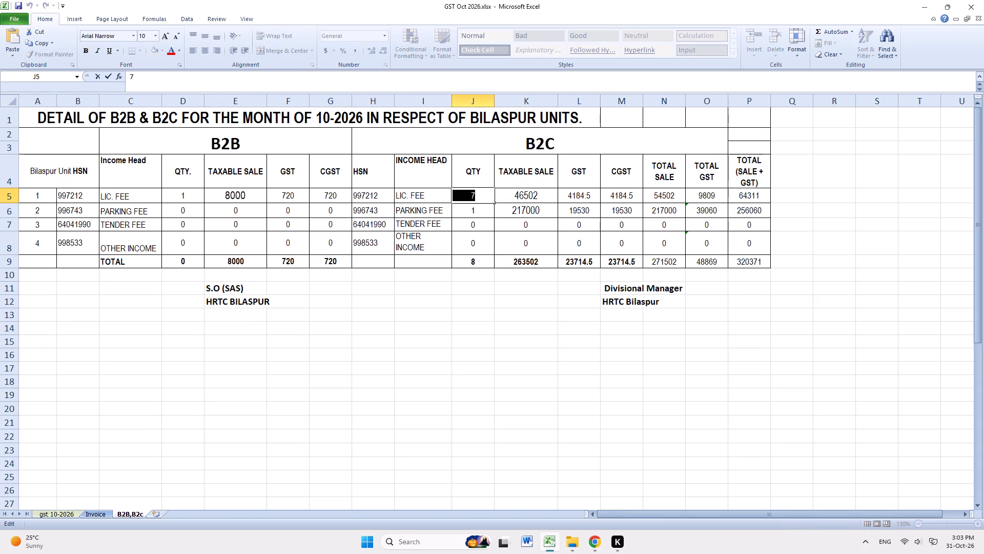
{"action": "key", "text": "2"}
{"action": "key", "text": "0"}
{"action": "left_click", "coordinate": [532, 196]}
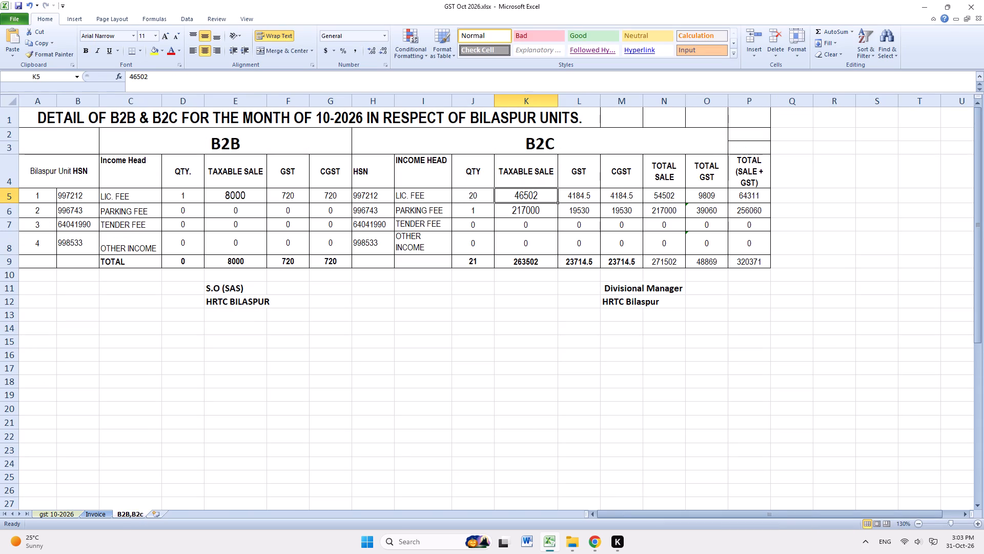
Compare the B2C quantity total on the B2B,B2c sheet with the B2C invoice count on the Invoice sheet.
{"action": "left_click", "coordinate": [487, 267]}
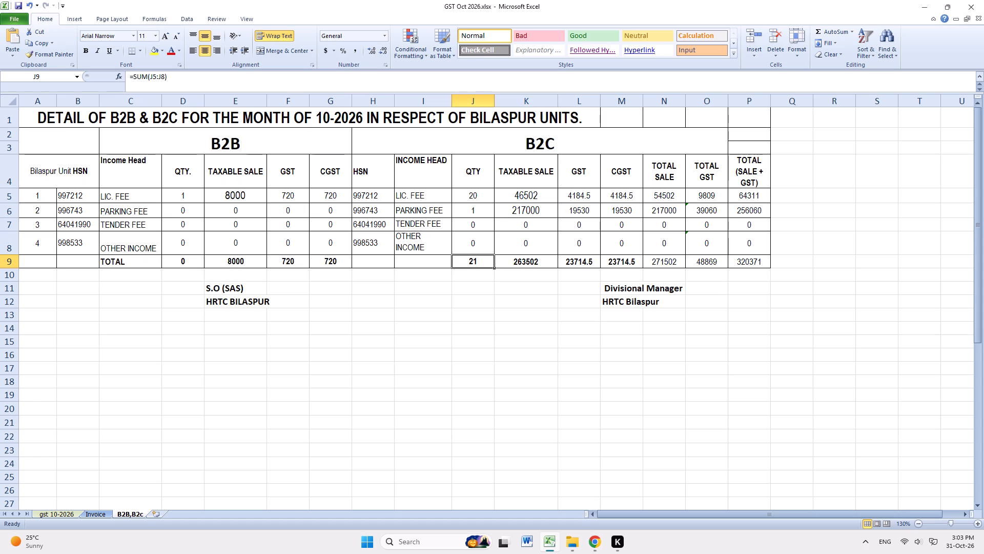
{"action": "left_click", "coordinate": [102, 509]}
{"action": "left_click", "coordinate": [99, 512]}
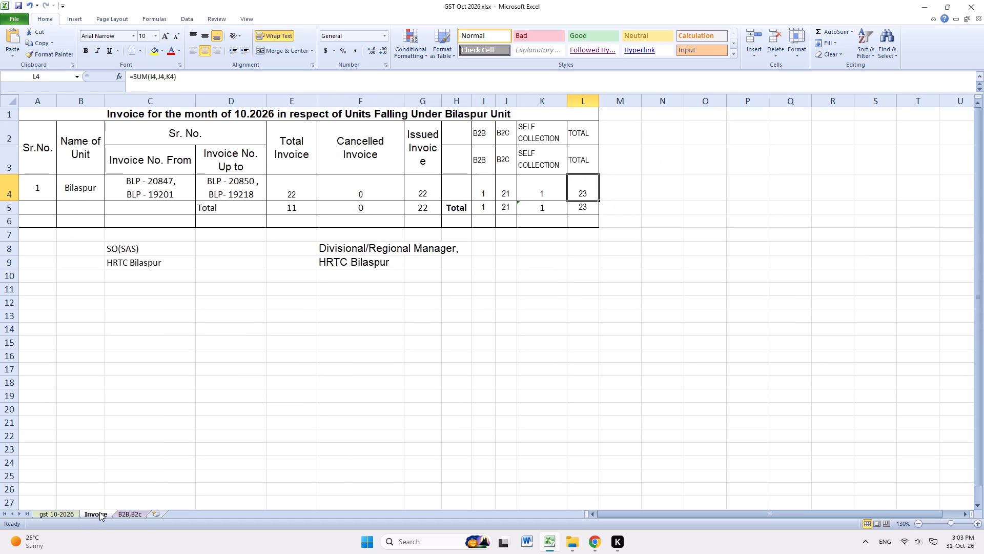
{"action": "left_click", "coordinate": [135, 510]}
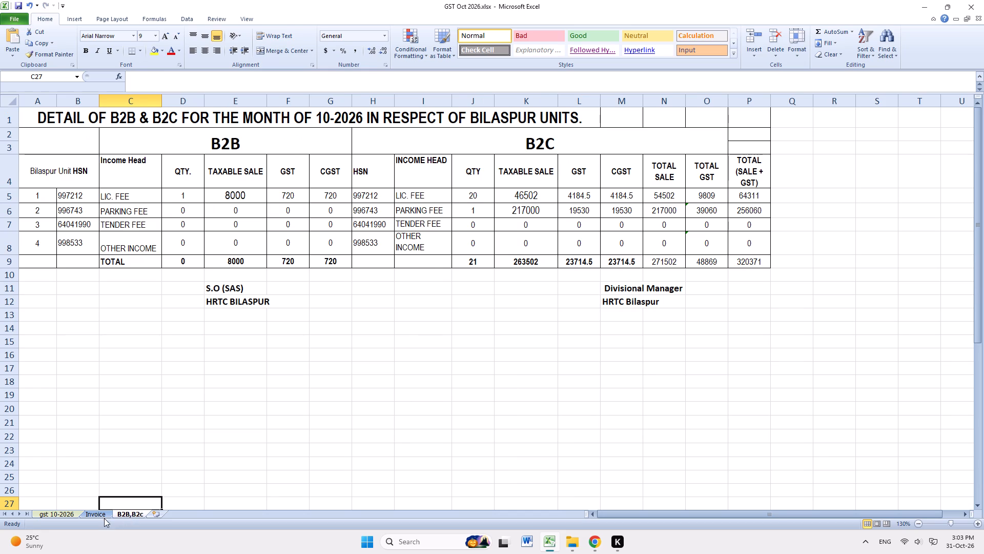
{"action": "left_click", "coordinate": [102, 516]}
{"action": "left_click", "coordinate": [136, 511]}
Using the gst 10-2026 sheet's licence fee total, set the B2C LIC. FEE taxable sale to 159082 on the B2B,B2c sheet.
{"action": "left_click", "coordinate": [542, 197]}
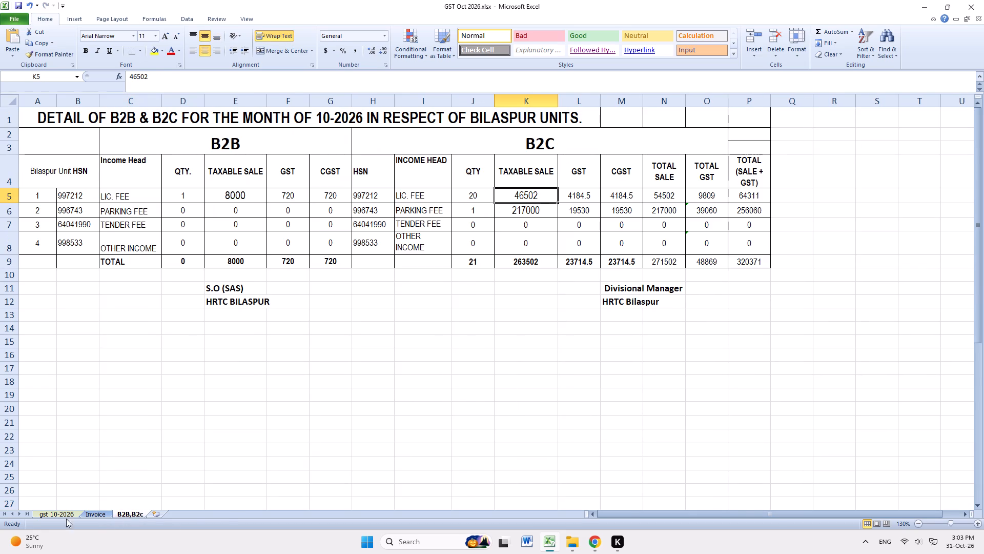
{"action": "left_click", "coordinate": [52, 515]}
{"action": "scroll", "coordinate": [483, 362], "scroll_direction": "down", "scroll_amount": 4}
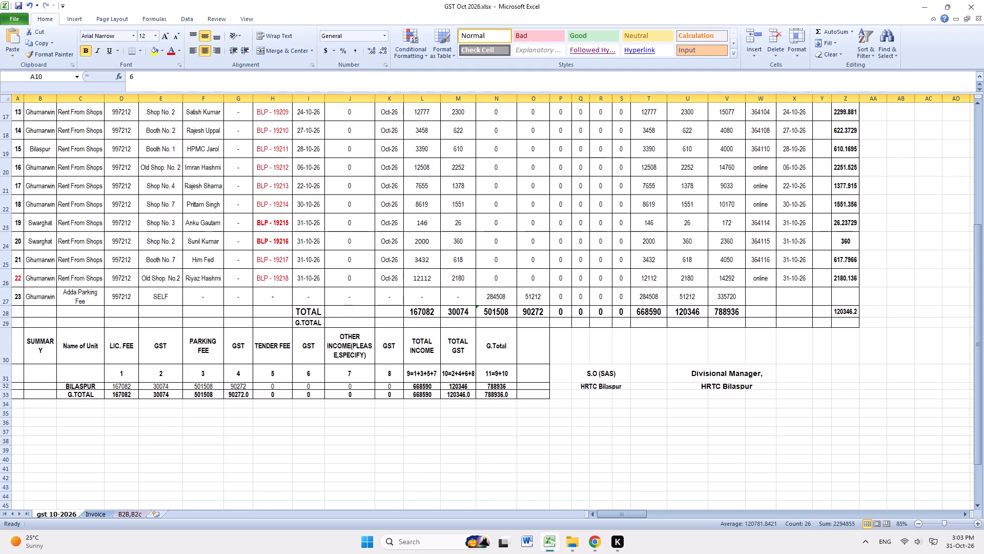
{"action": "left_click", "coordinate": [430, 309]}
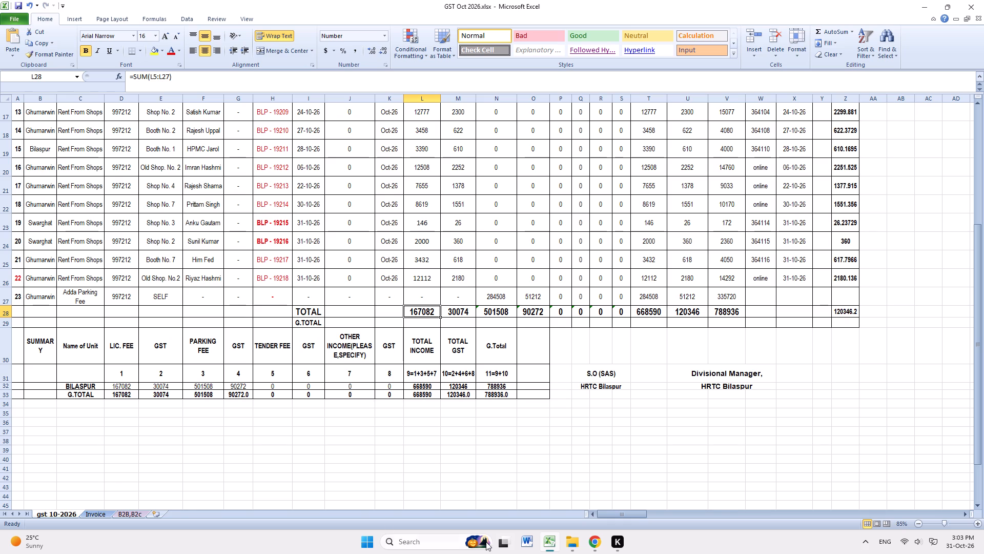
{"action": "left_click", "coordinate": [134, 515]}
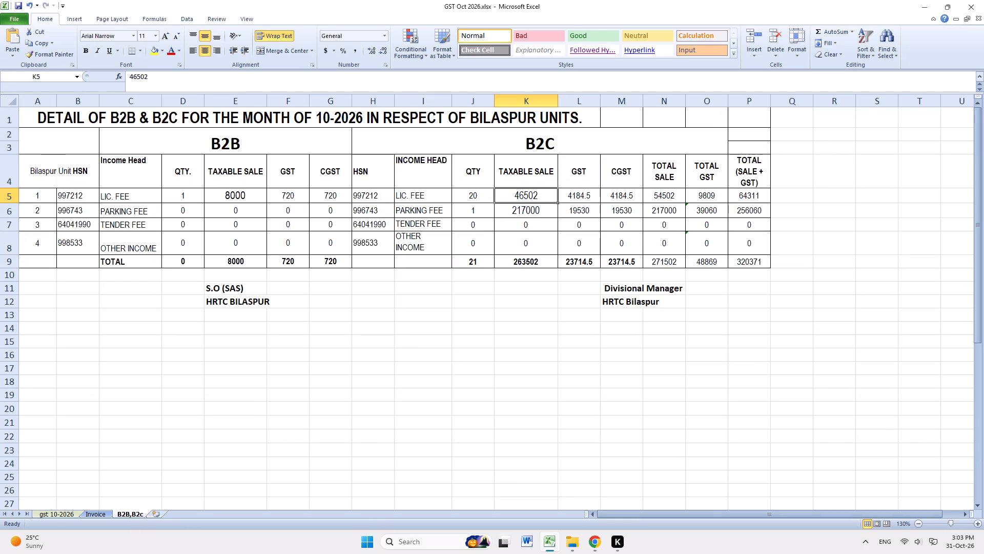
{"action": "double_click", "coordinate": [543, 198]}
{"action": "left_click_drag", "start_coordinate": [547, 193], "coordinate": [503, 195]}
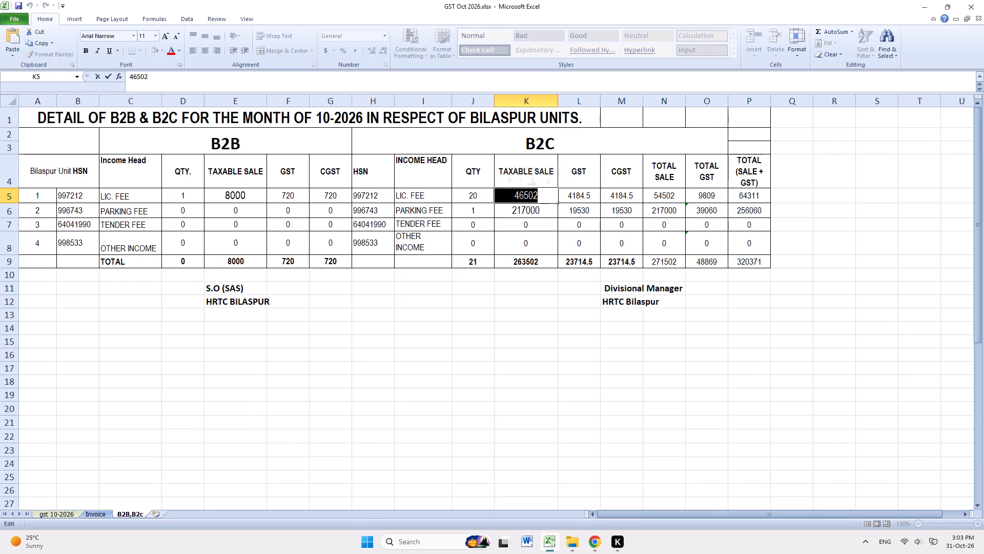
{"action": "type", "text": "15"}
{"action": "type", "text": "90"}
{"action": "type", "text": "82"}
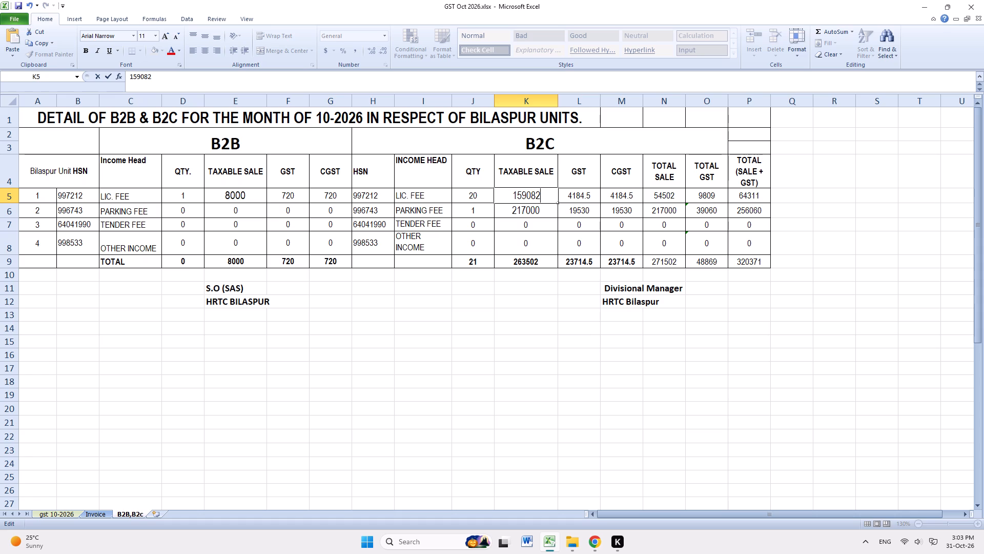
{"action": "left_click", "coordinate": [592, 195]}
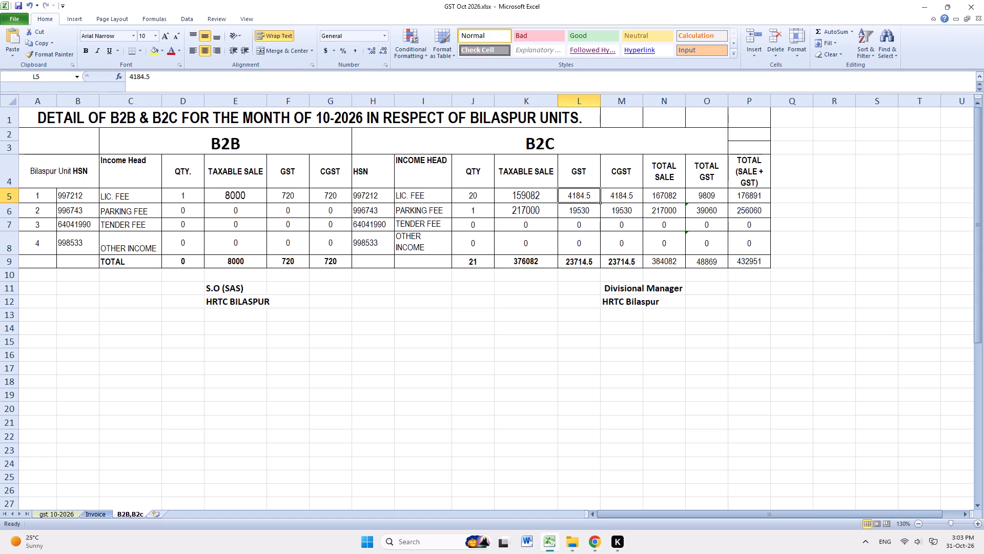
Using the gst 10-2026 sheet's licence fee GST total, set both the GST and CGST of the B2C LIC. FEE row to 14317.
{"action": "left_click", "coordinate": [70, 514]}
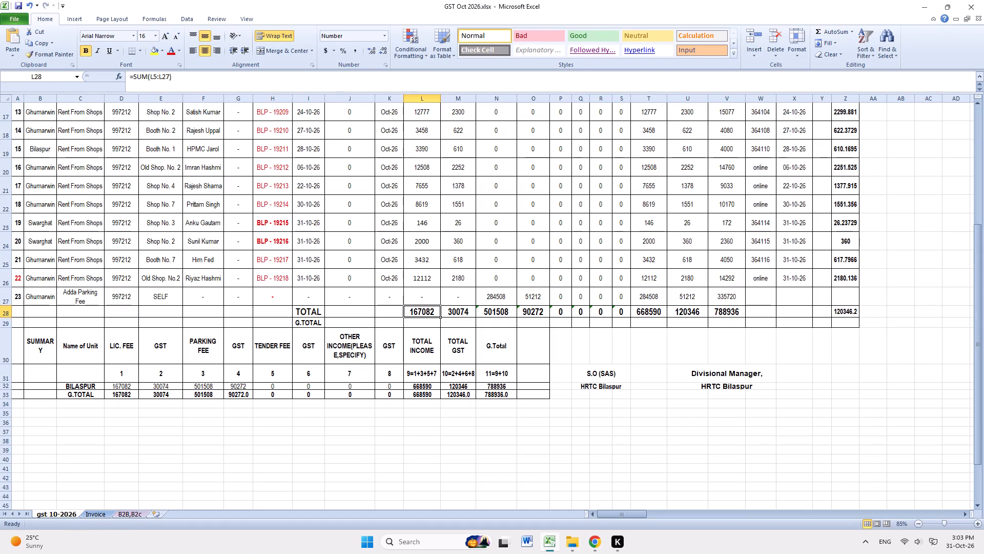
{"action": "left_click", "coordinate": [462, 315]}
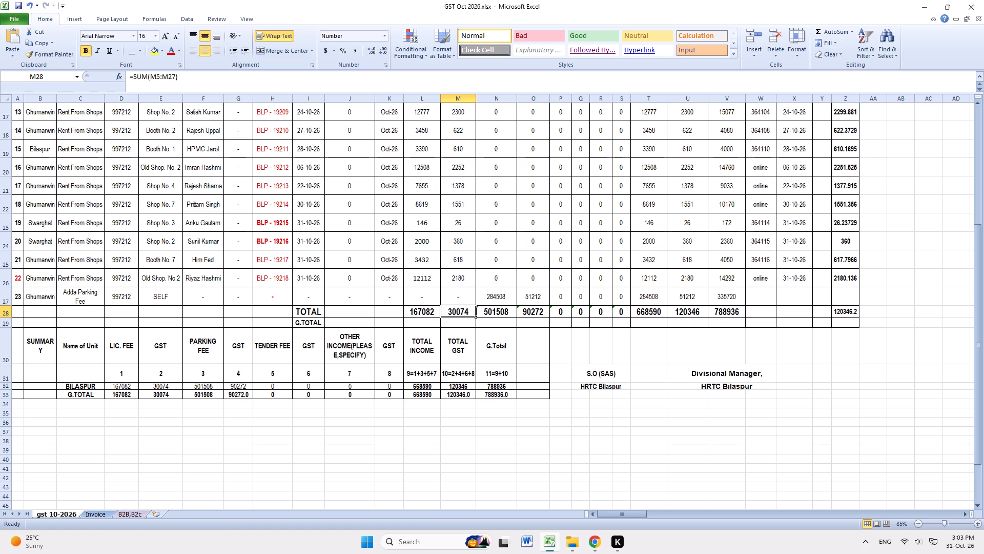
{"action": "scroll", "coordinate": [480, 326], "scroll_direction": "up", "scroll_amount": 5}
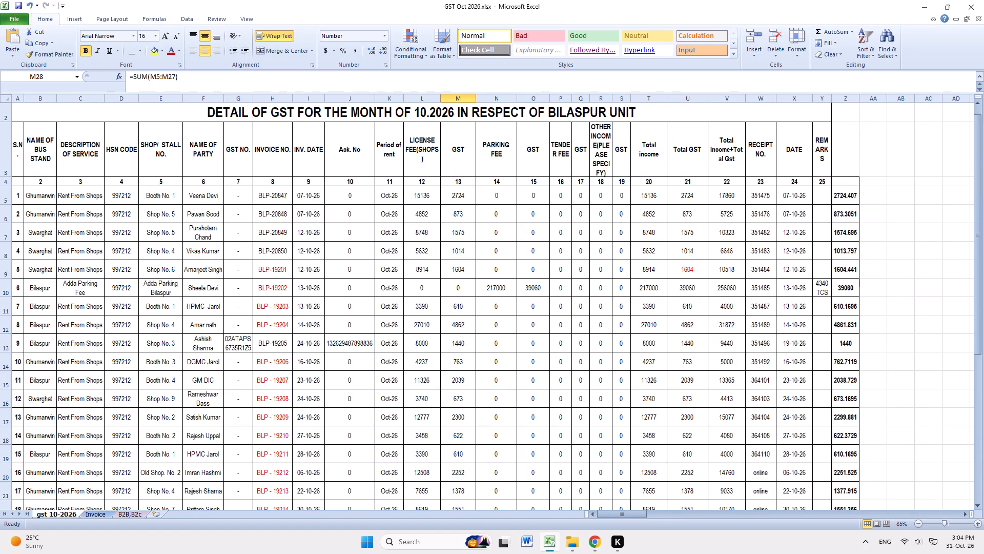
{"action": "scroll", "coordinate": [467, 370], "scroll_direction": "down", "scroll_amount": 4}
{"action": "left_click", "coordinate": [128, 514]}
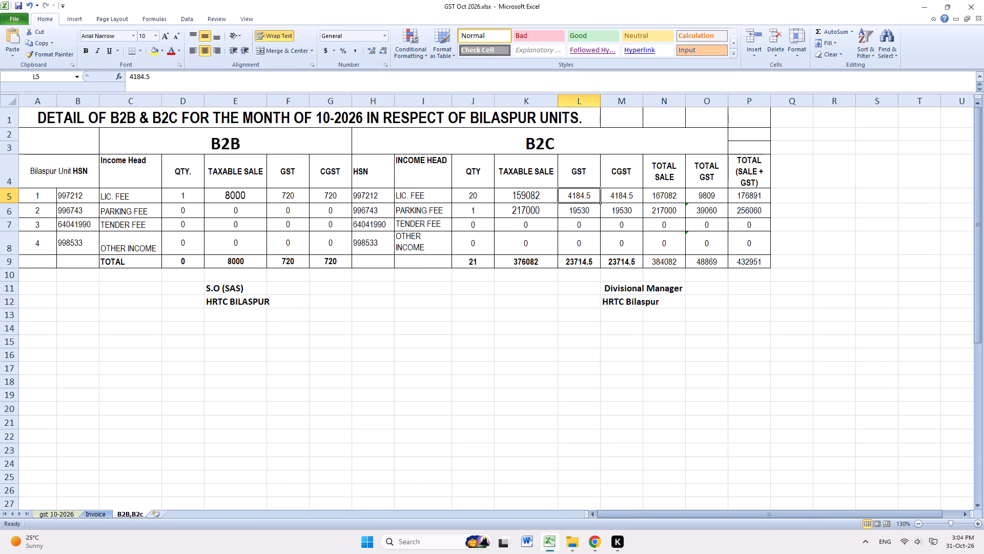
{"action": "left_click", "coordinate": [545, 196]}
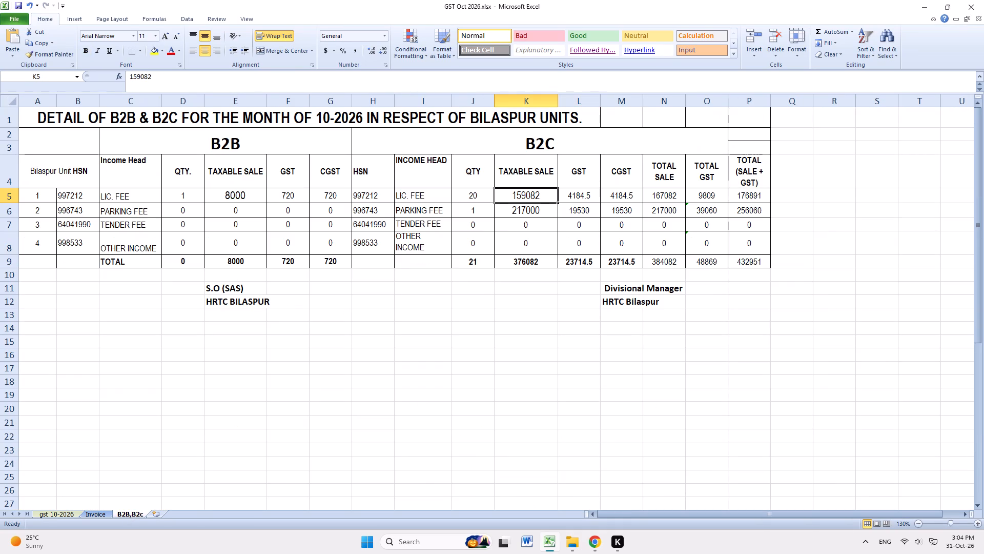
{"action": "double_click", "coordinate": [594, 195]}
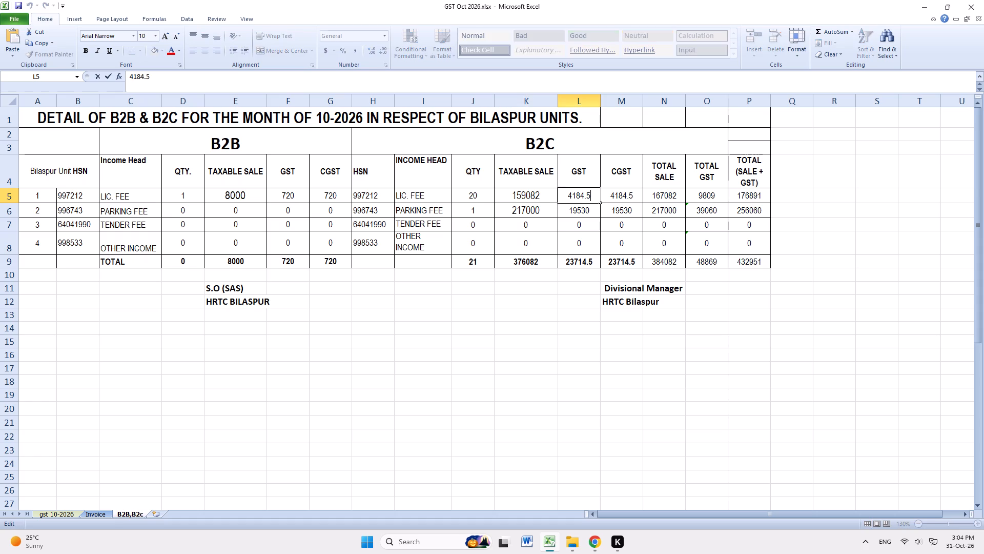
{"action": "left_click_drag", "start_coordinate": [594, 194], "coordinate": [562, 196]}
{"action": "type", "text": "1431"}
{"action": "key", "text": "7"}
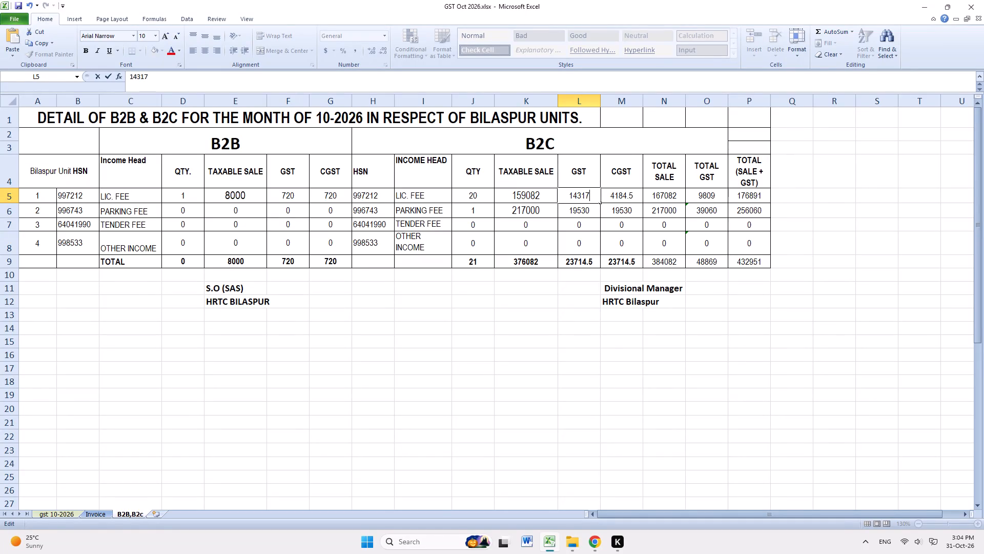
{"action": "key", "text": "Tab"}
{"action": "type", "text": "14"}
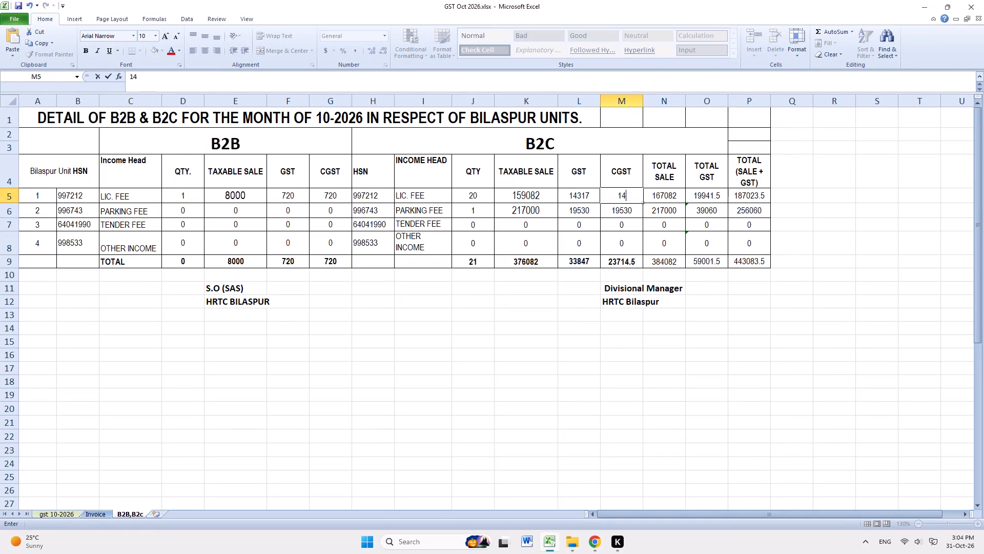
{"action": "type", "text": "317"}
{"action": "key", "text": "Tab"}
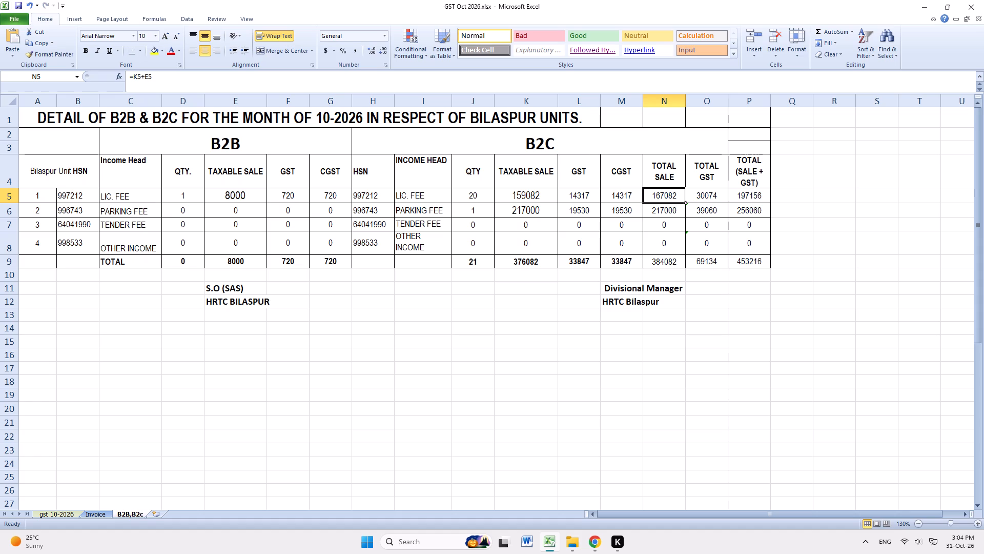
Check the LIC. FEE row's TOTAL SALE, TOTAL GST and TOTAL (SALE + GST) formulas against the totals on the gst 10-2026 sheet.
{"action": "double_click", "coordinate": [664, 199]}
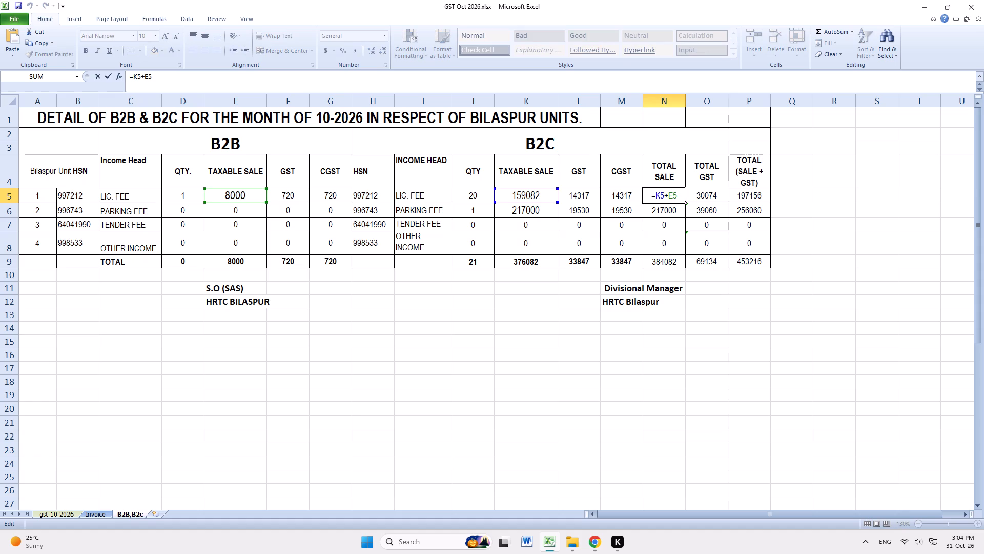
{"action": "key", "text": "Return"}
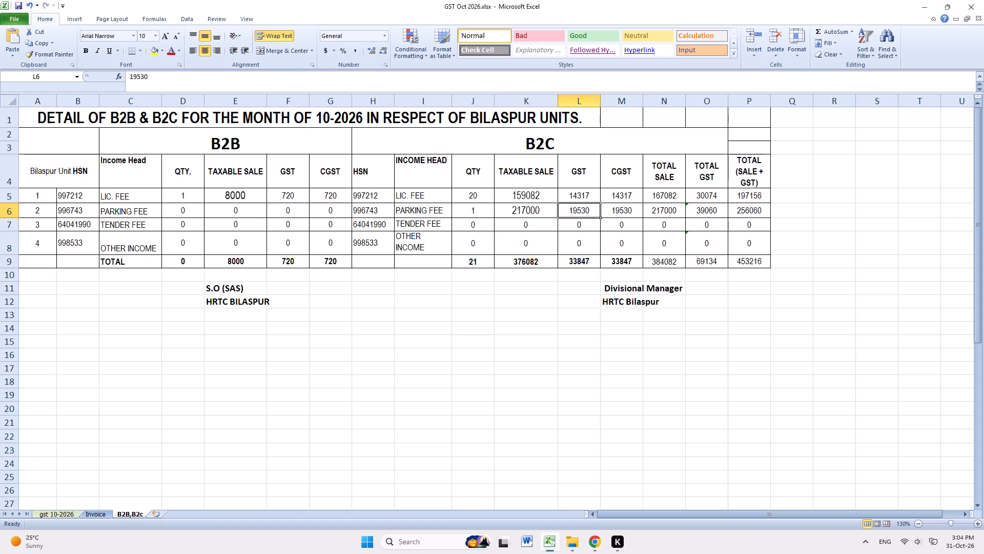
{"action": "left_click", "coordinate": [722, 212]}
{"action": "left_click", "coordinate": [722, 199]}
{"action": "double_click", "coordinate": [712, 195]}
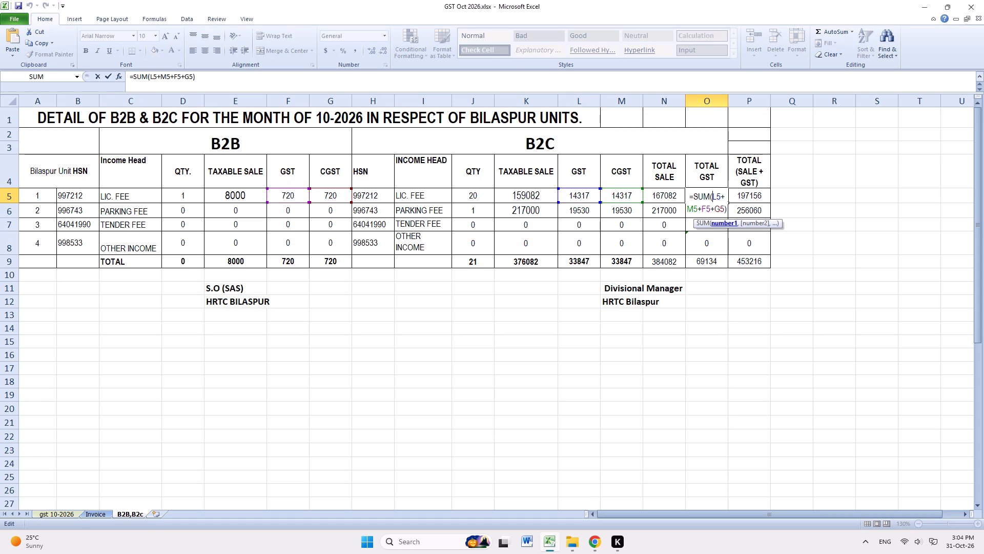
{"action": "key", "text": "Return"}
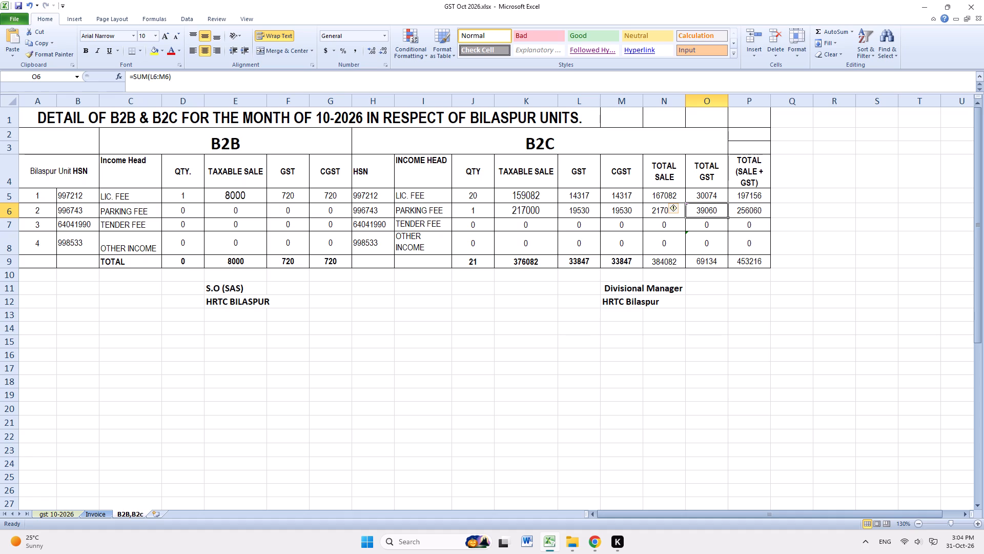
{"action": "double_click", "coordinate": [753, 197]}
{"action": "key", "text": "Return"}
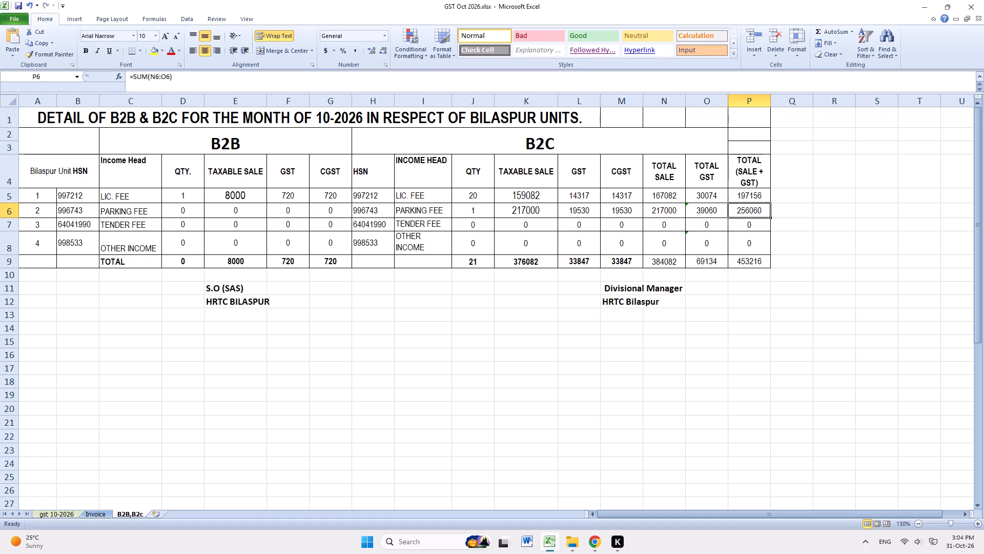
{"action": "left_click", "coordinate": [64, 512]}
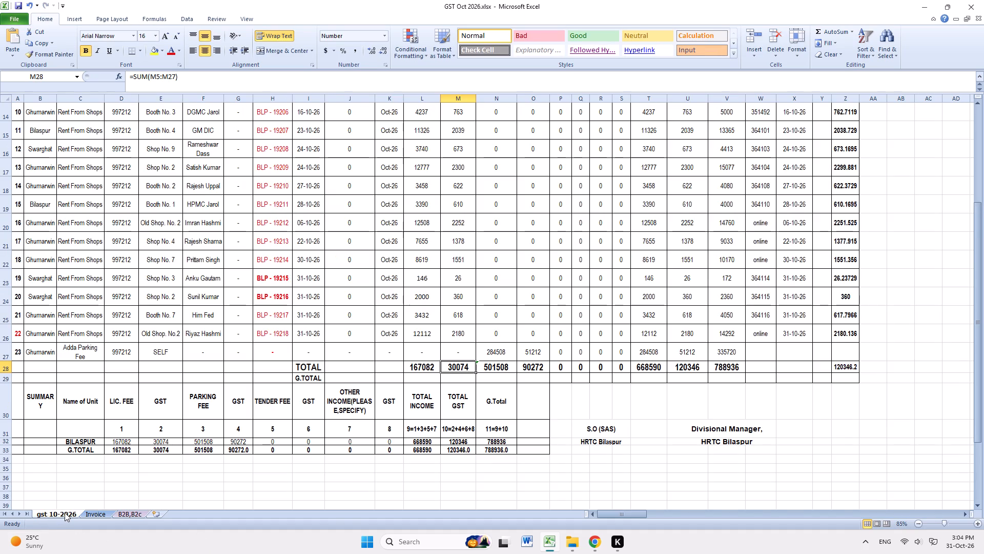
{"action": "left_click", "coordinate": [137, 514]}
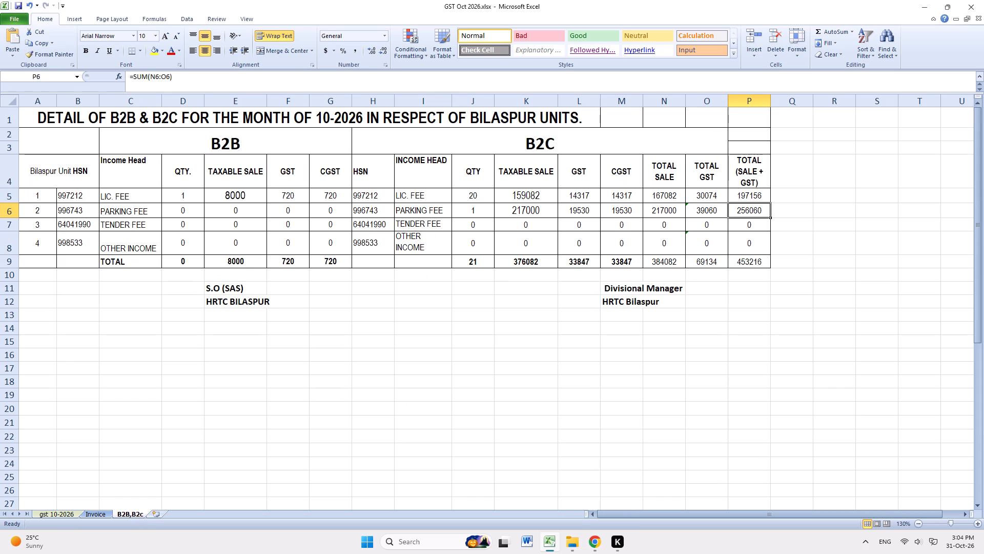
{"action": "double_click", "coordinate": [664, 195]}
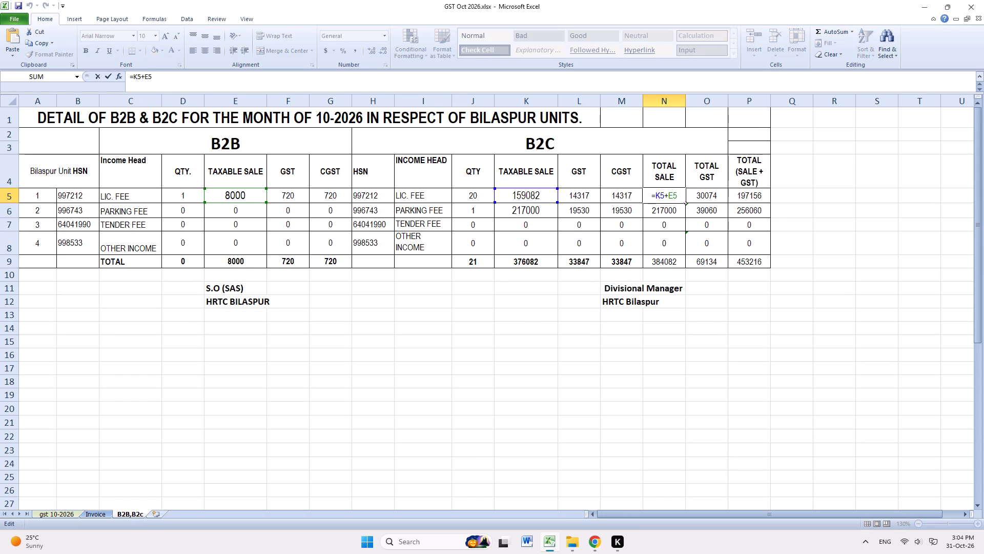
{"action": "key", "text": "Return"}
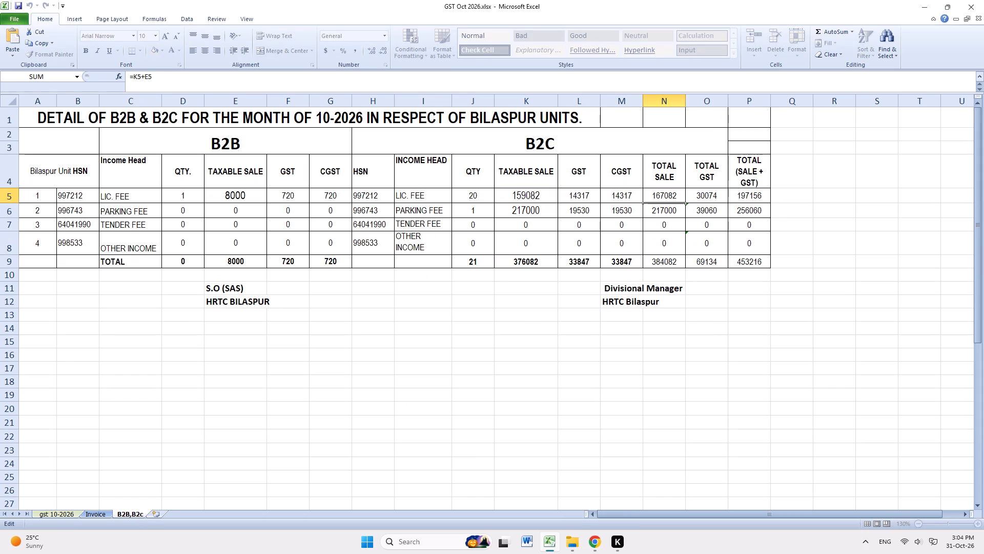
{"action": "double_click", "coordinate": [671, 196]}
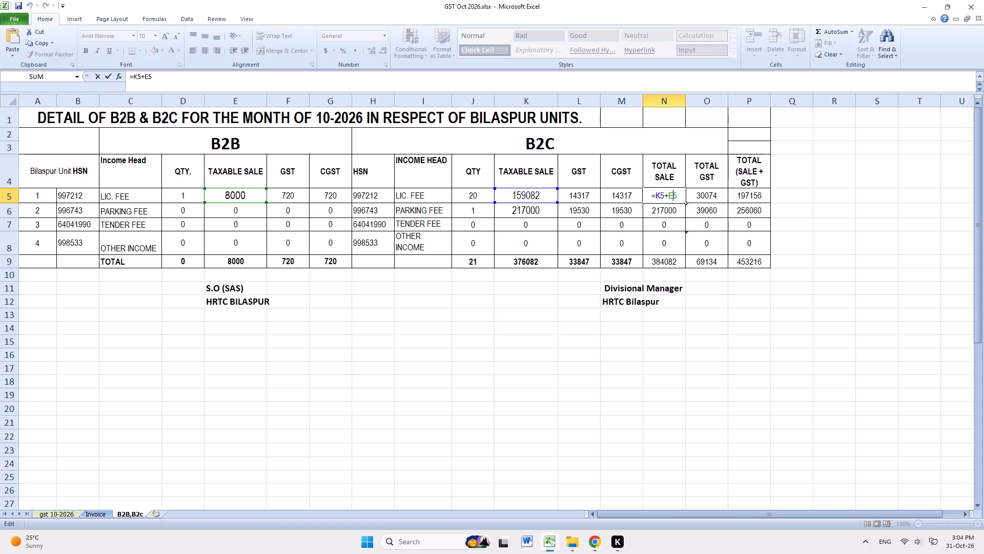
{"action": "key", "text": "Return"}
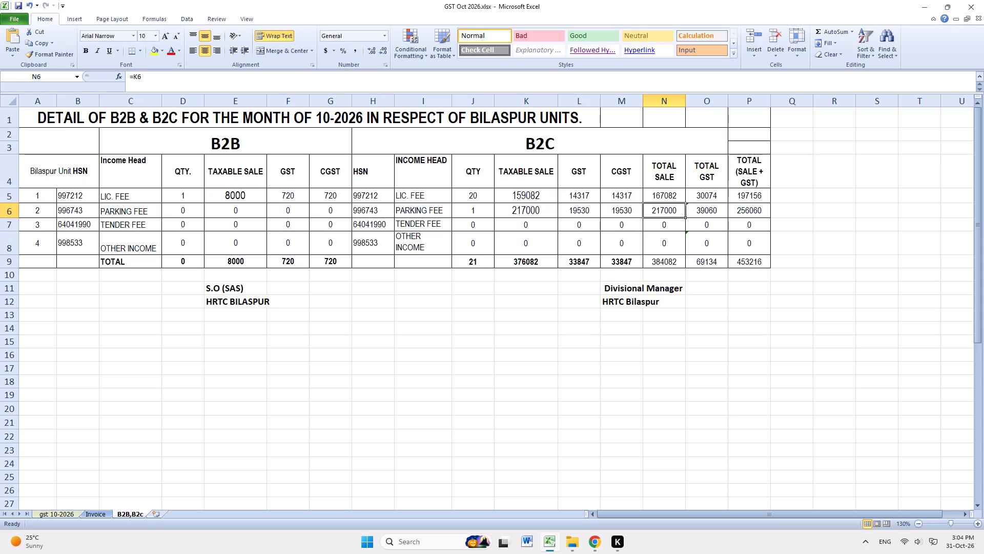
{"action": "left_click", "coordinate": [64, 516]}
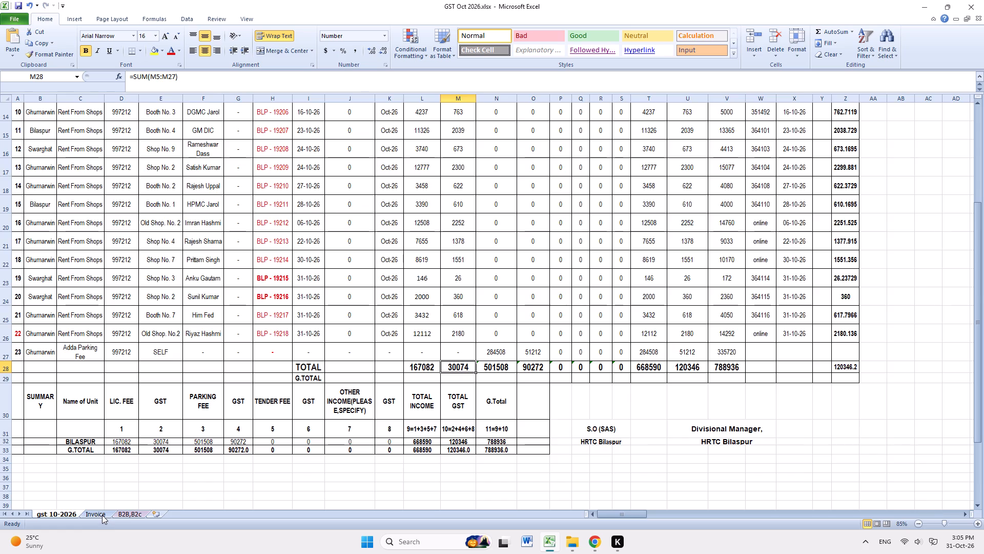
Move the B2B,B2c sheet ahead of the Invoice sheet and return to the gst 10-2026 sheet.
{"action": "left_click", "coordinate": [102, 515]}
{"action": "left_click_drag", "start_coordinate": [135, 514], "coordinate": [90, 512]}
{"action": "left_click", "coordinate": [61, 513]}
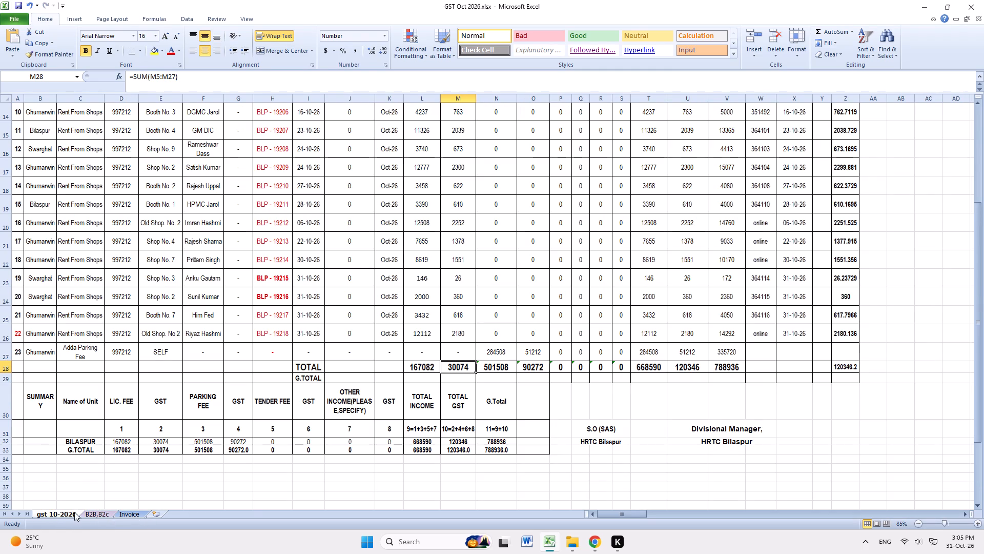
Move the B2B,B2c sheet behind the Invoice sheet so that it is the last sheet in the workbook.
{"action": "left_click", "coordinate": [100, 513]}
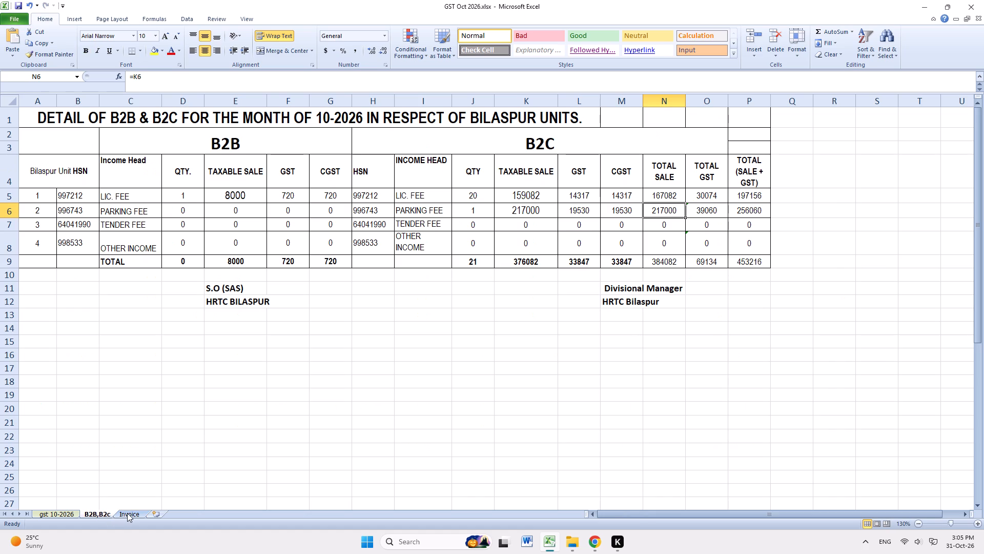
{"action": "left_click_drag", "start_coordinate": [99, 515], "coordinate": [122, 515]}
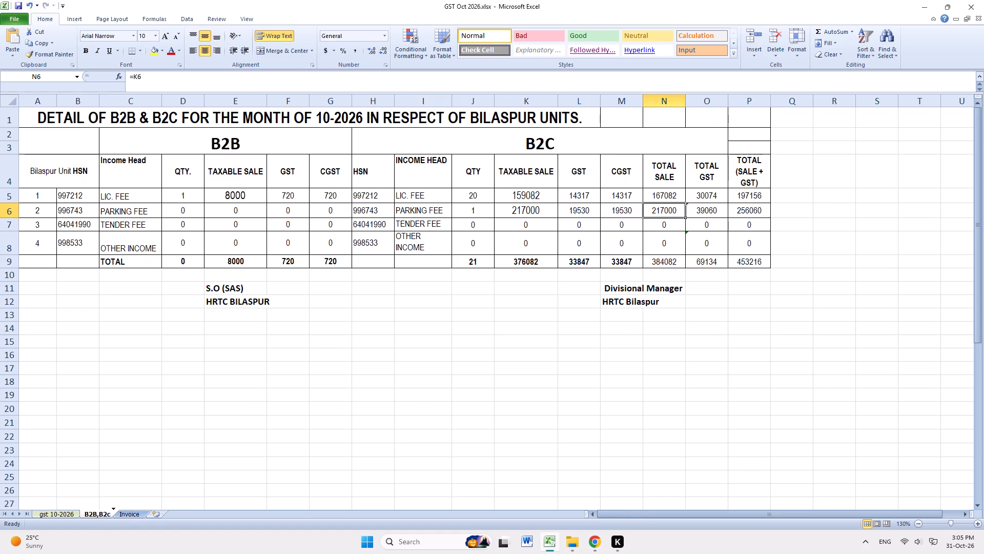
{"action": "left_click_drag", "start_coordinate": [122, 515], "coordinate": [150, 515]}
{"action": "left_click_drag", "start_coordinate": [132, 514], "coordinate": [101, 515]}
{"action": "left_click", "coordinate": [101, 515]}
{"action": "left_click", "coordinate": [132, 513]}
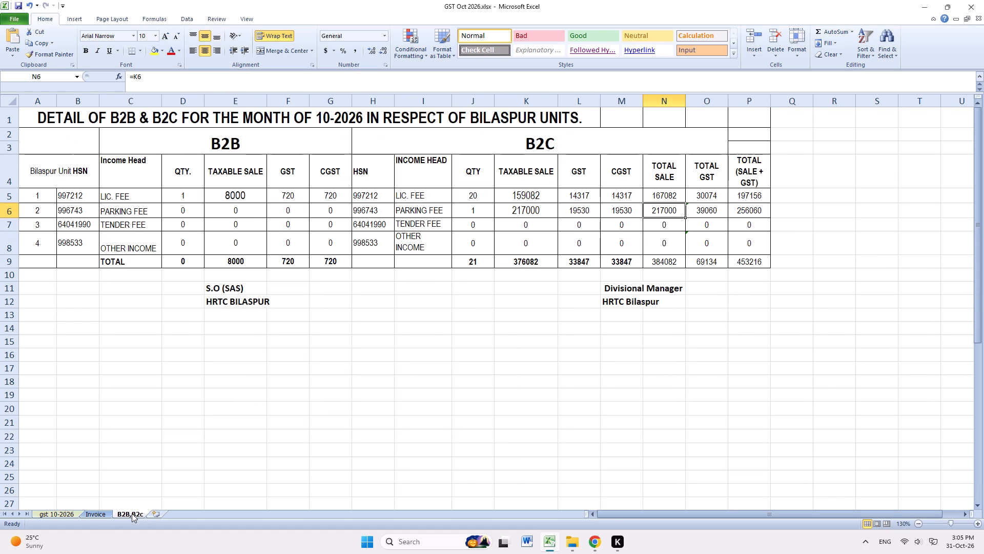
Compare the entries on the Invoice and gst 10-2026 sheets with the B2B,B2c sheet.
{"action": "left_click", "coordinate": [98, 511]}
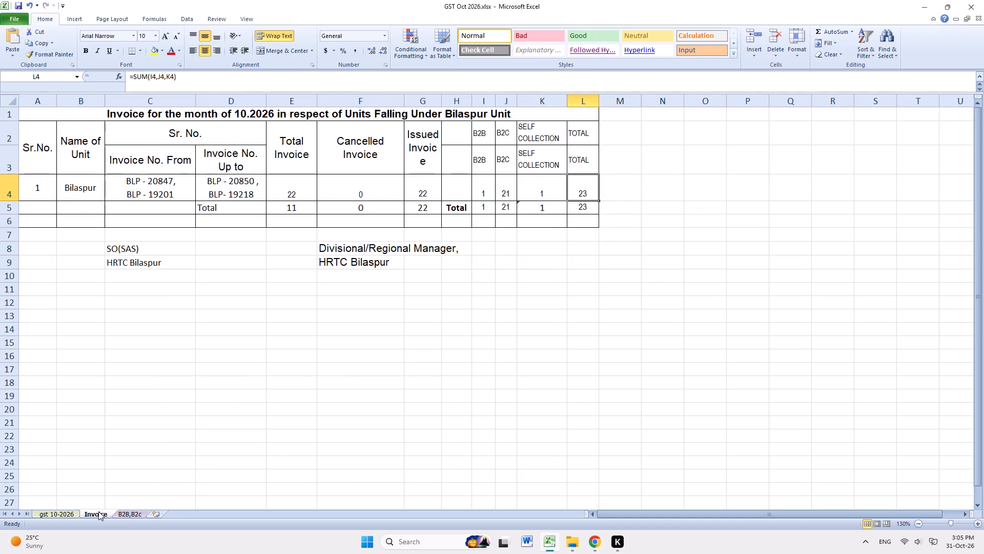
{"action": "left_click", "coordinate": [58, 511]}
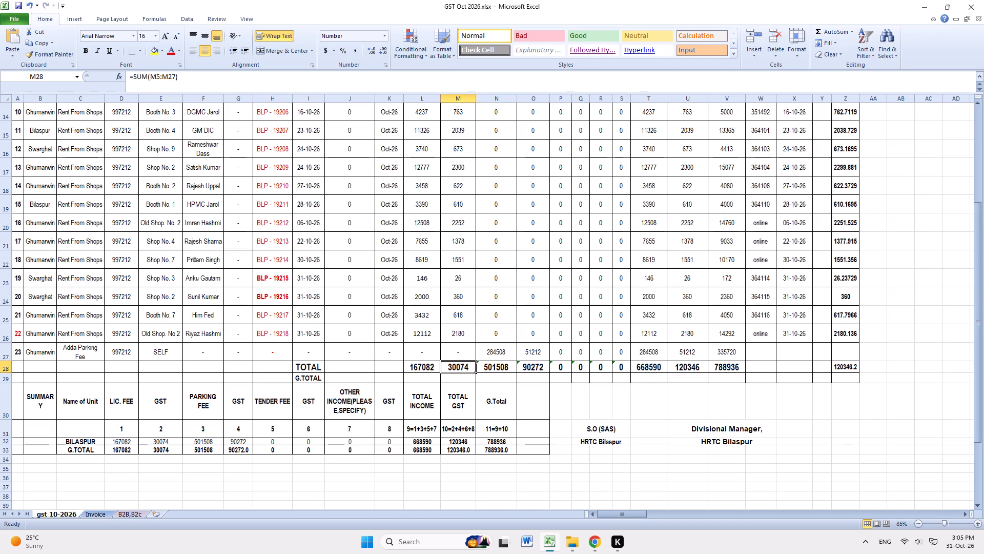
{"action": "left_click", "coordinate": [132, 516]}
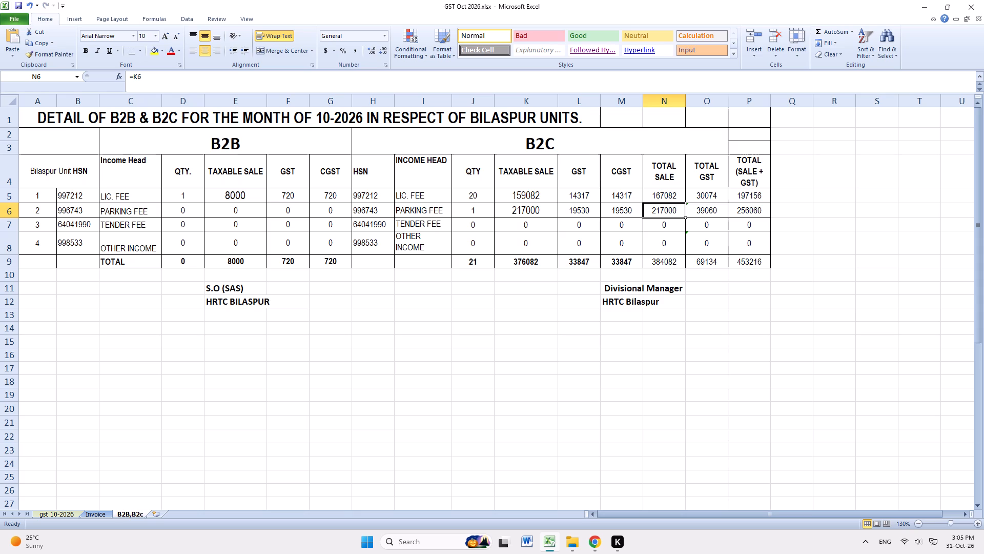
{"action": "left_click", "coordinate": [60, 513]}
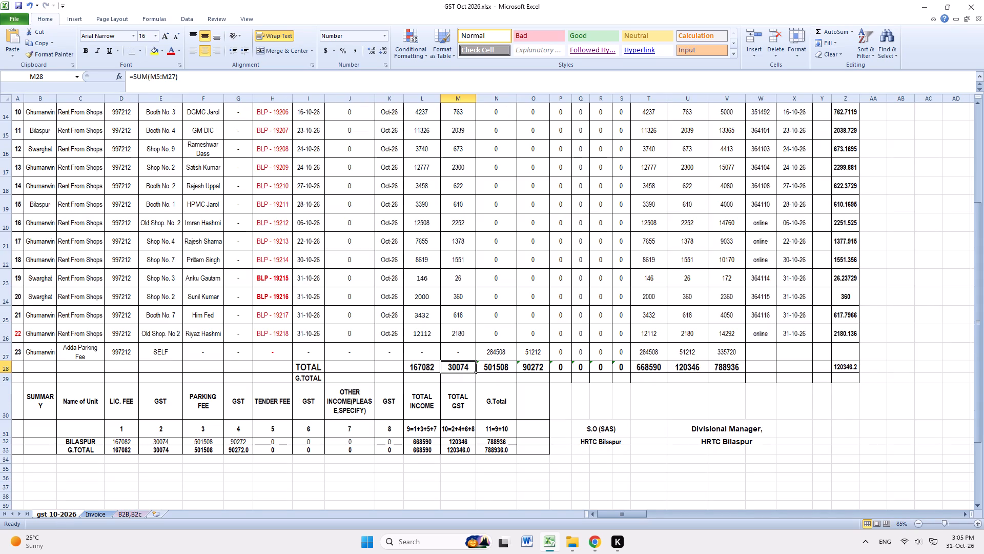
{"action": "scroll", "coordinate": [448, 418], "scroll_direction": "up", "scroll_amount": 6}
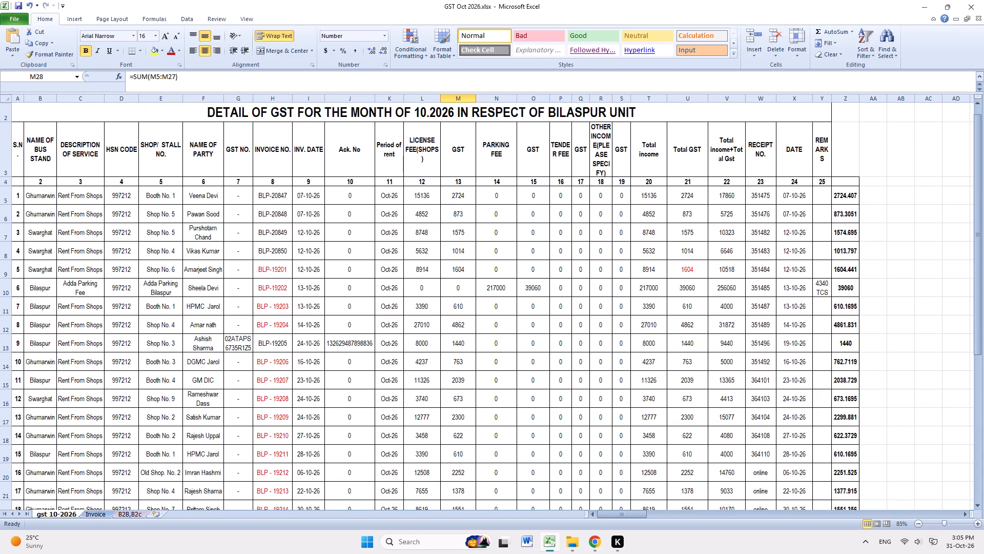
{"action": "left_click", "coordinate": [130, 513]}
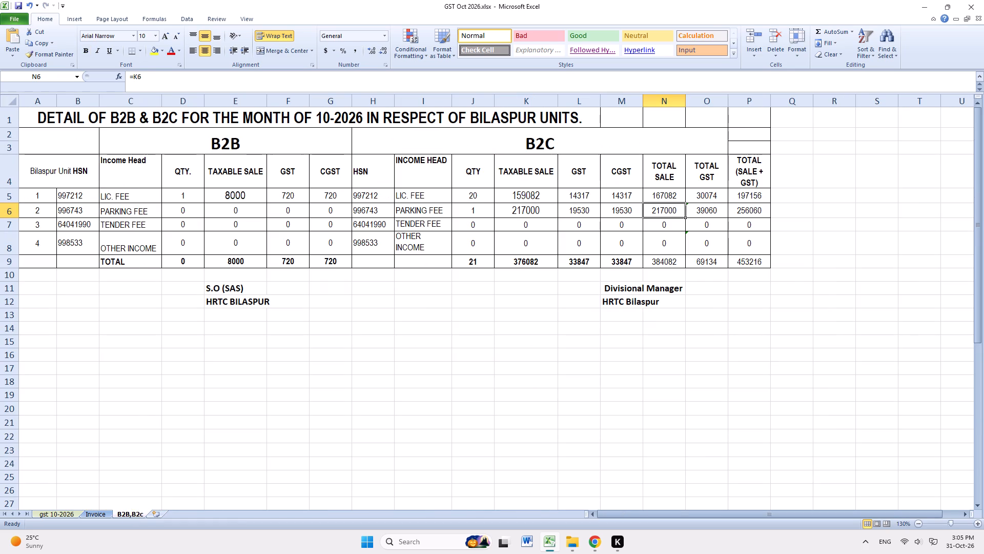
Check the LIC. FEE row's TOTAL GST and TOTAL (SALE + GST) formulas and the B2C QTY total against the gst 10-2026 sheet.
{"action": "left_click", "coordinate": [631, 194]}
{"action": "left_click", "coordinate": [674, 193]}
{"action": "triple_click", "coordinate": [711, 196]}
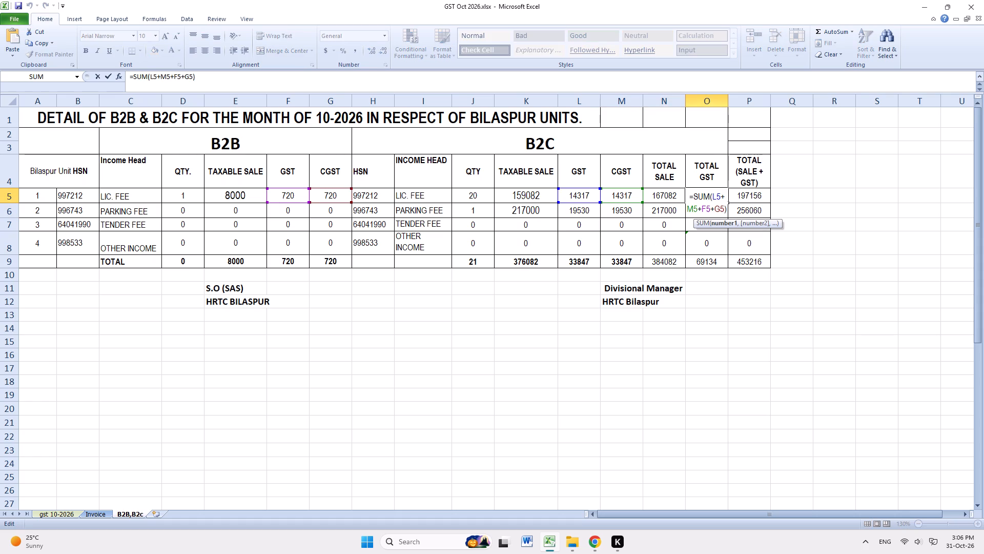
{"action": "key", "text": "Return"}
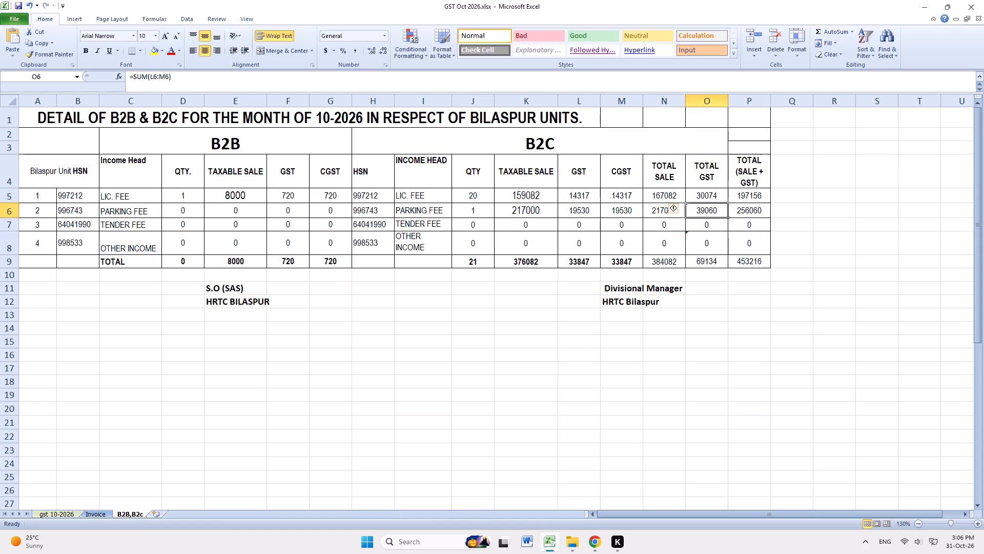
{"action": "double_click", "coordinate": [752, 199]}
{"action": "key", "text": "Return"}
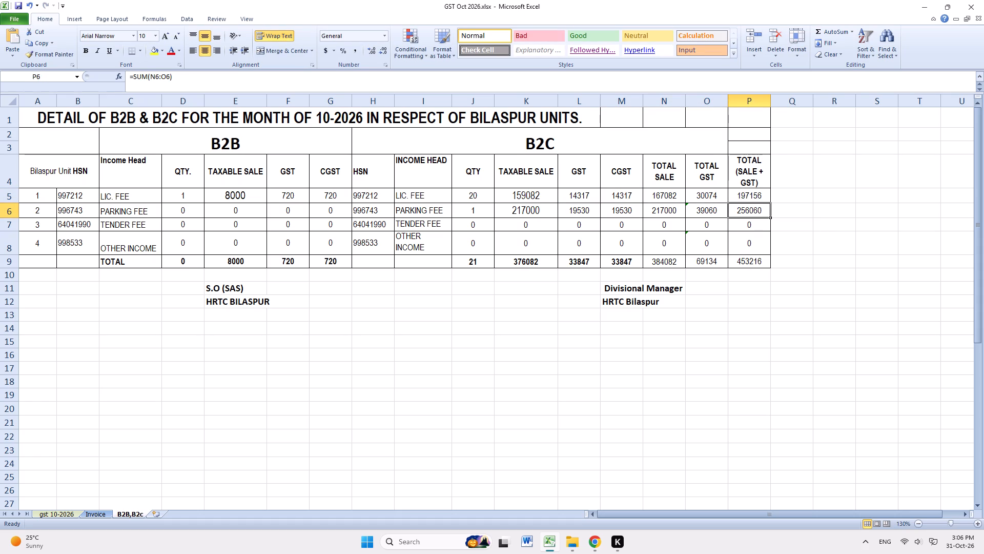
{"action": "left_click", "coordinate": [56, 513]}
{"action": "scroll", "coordinate": [470, 319], "scroll_direction": "down", "scroll_amount": 6}
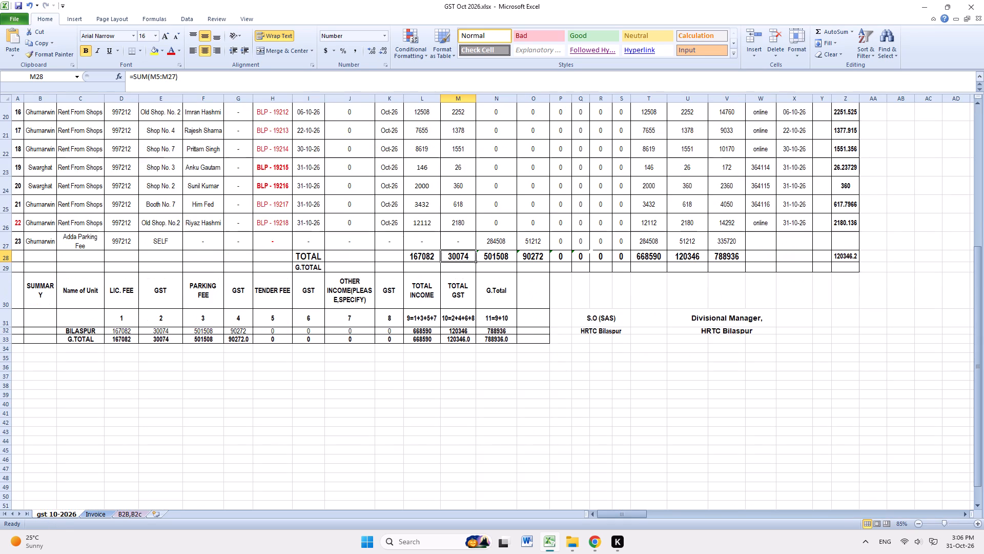
{"action": "left_click", "coordinate": [129, 506]}
{"action": "left_click", "coordinate": [131, 513]}
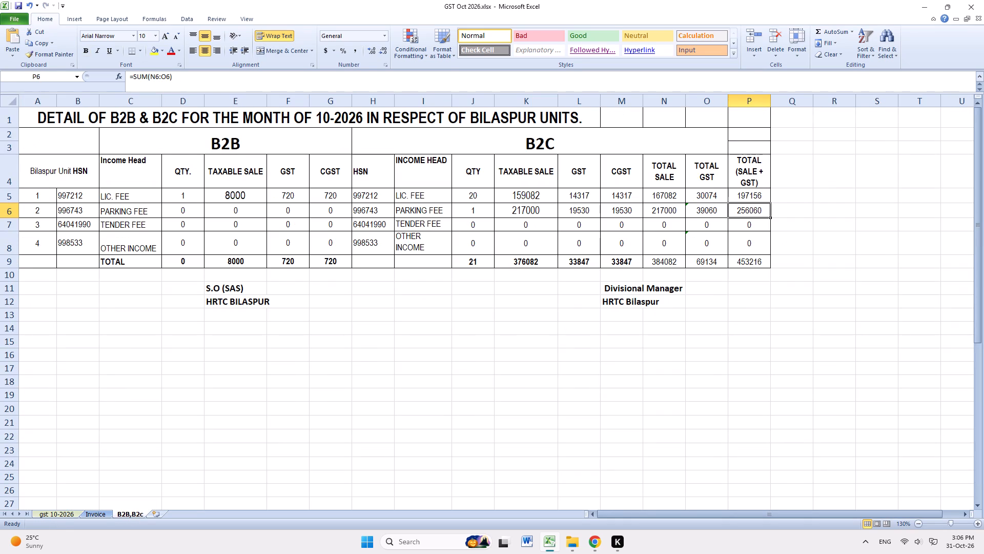
{"action": "left_click", "coordinate": [483, 248]}
{"action": "left_click", "coordinate": [481, 263]}
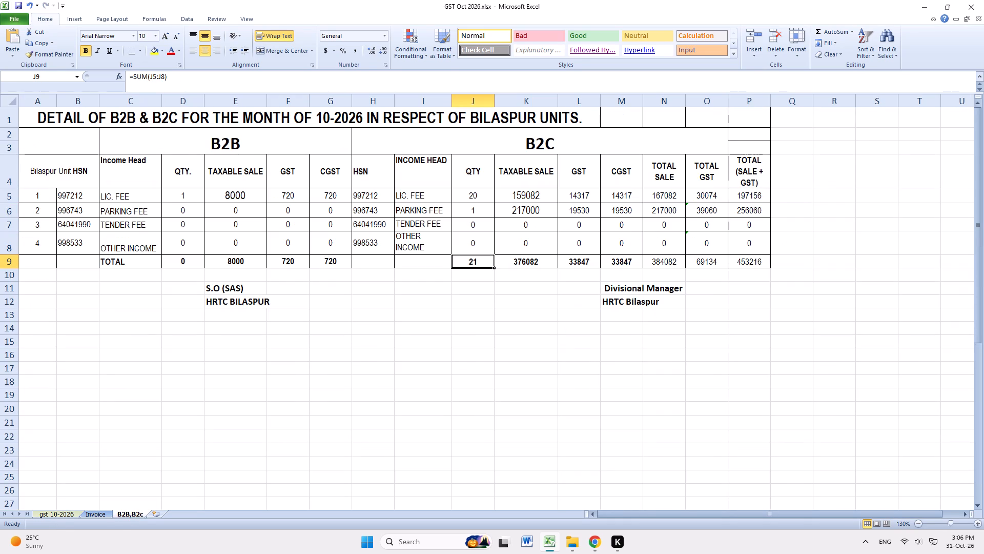
Save the workbook.
{"action": "double_click", "coordinate": [20, 5]}
Check the B2C TAXABLE SALE total's formula, and review the Invoice and gst 10-2026 sheets against the B2B,B2c figures.
{"action": "double_click", "coordinate": [535, 265]}
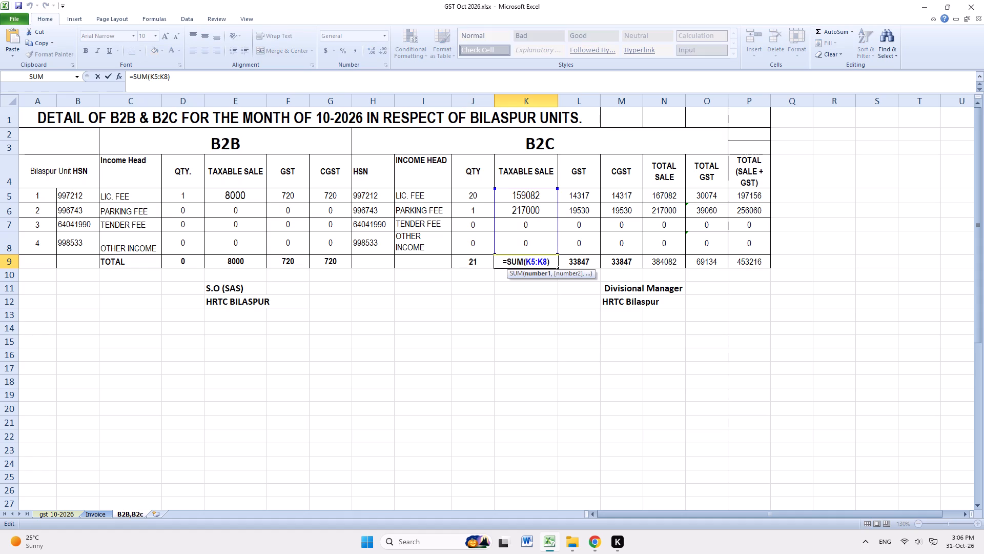
{"action": "key", "text": "Return"}
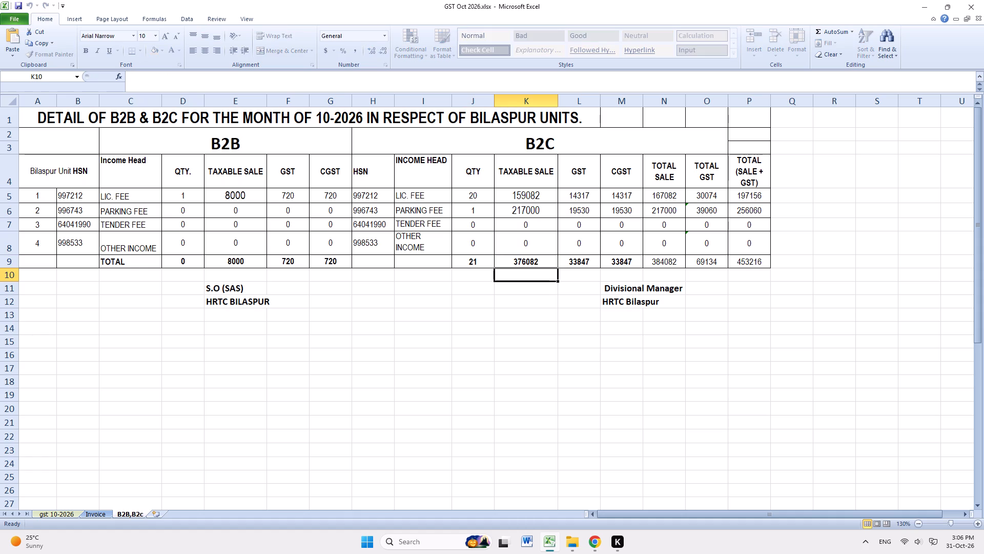
{"action": "left_click", "coordinate": [66, 513]}
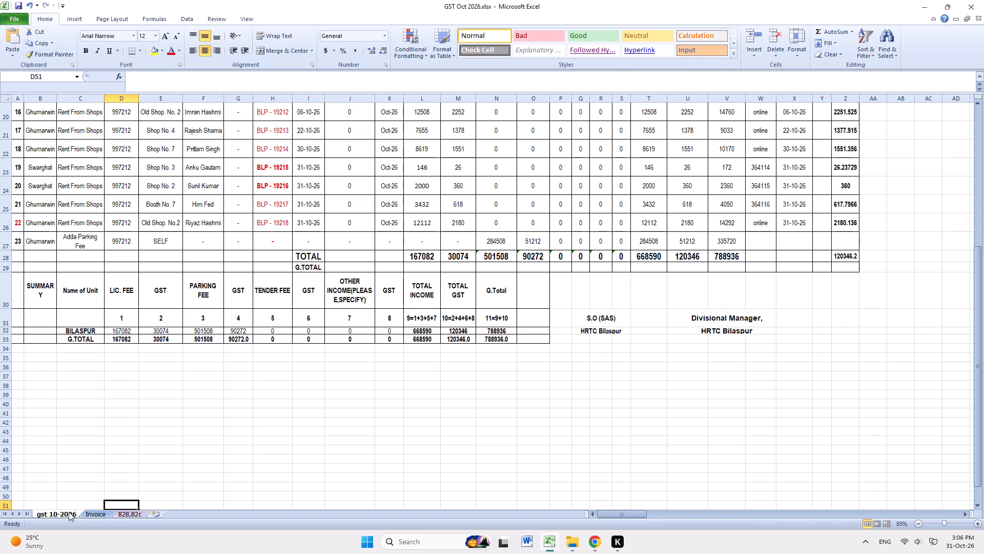
{"action": "left_click", "coordinate": [123, 513]}
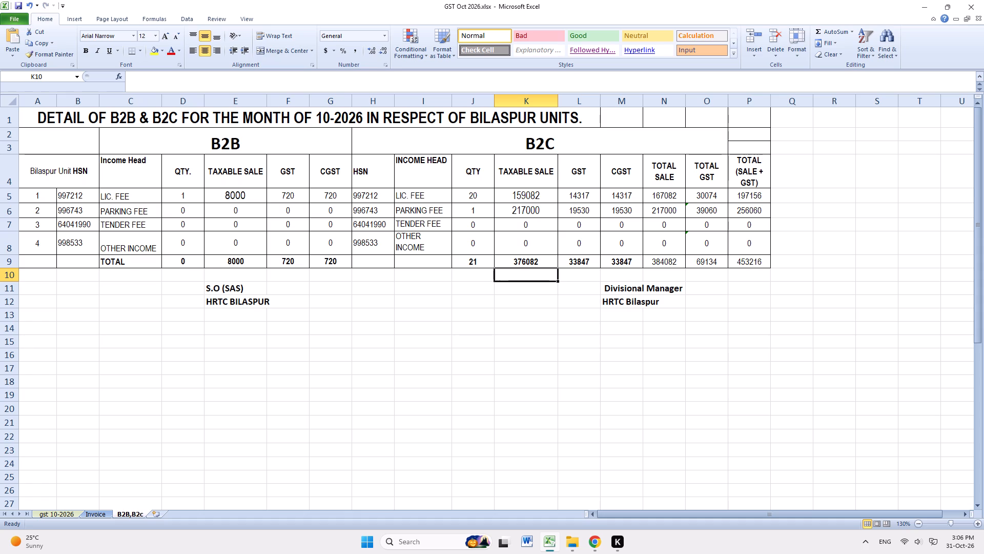
{"action": "left_click", "coordinate": [401, 406]}
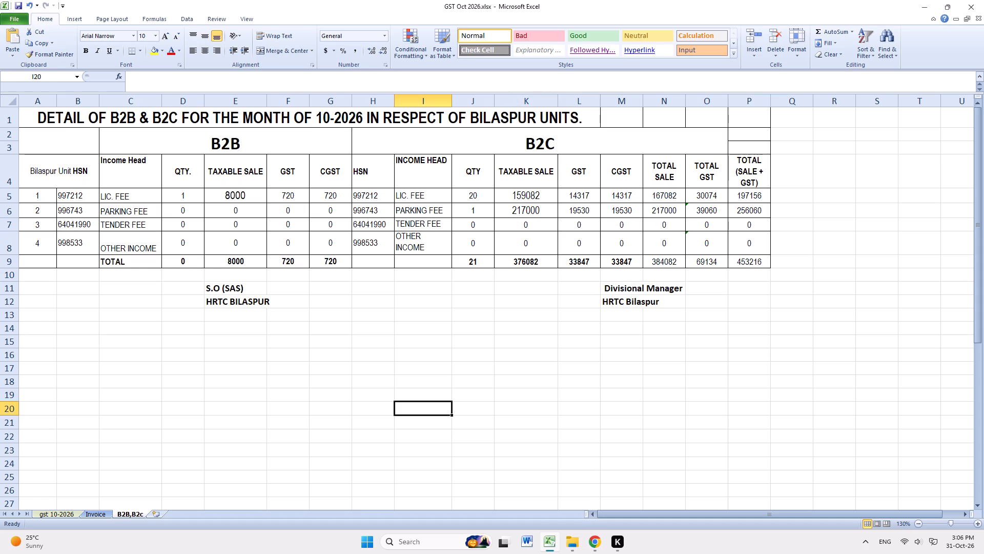
{"action": "left_click", "coordinate": [102, 514]}
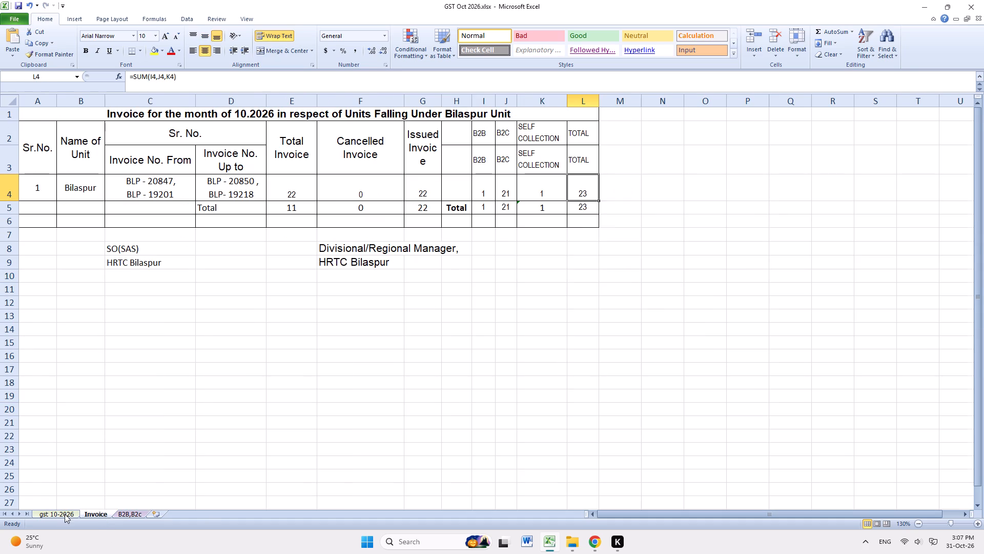
{"action": "left_click", "coordinate": [65, 514]}
{"action": "left_click", "coordinate": [237, 402]}
{"action": "scroll", "coordinate": [239, 461], "scroll_direction": "up", "scroll_amount": 12}
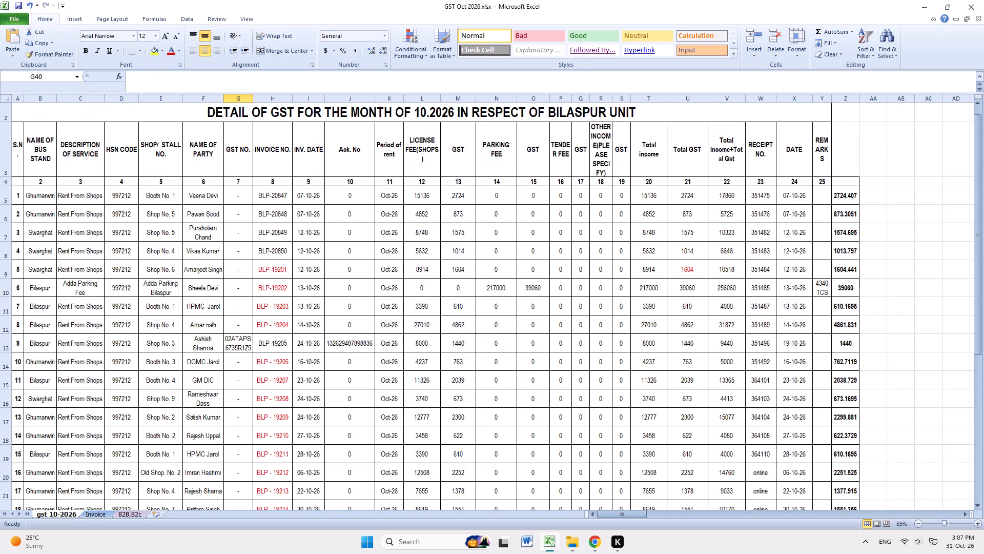
Save the workbook again.
{"action": "triple_click", "coordinate": [19, 5]}
{"action": "double_click", "coordinate": [19, 5]}
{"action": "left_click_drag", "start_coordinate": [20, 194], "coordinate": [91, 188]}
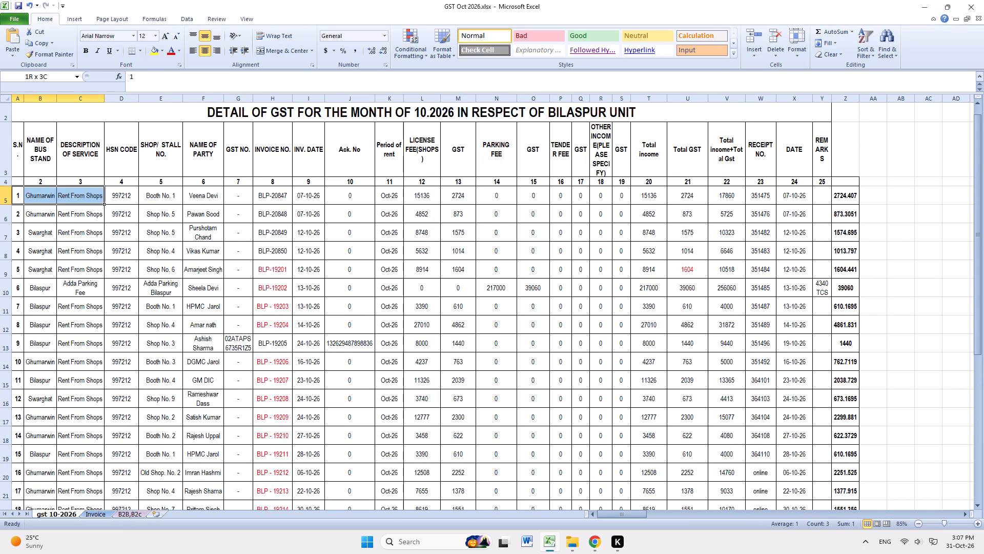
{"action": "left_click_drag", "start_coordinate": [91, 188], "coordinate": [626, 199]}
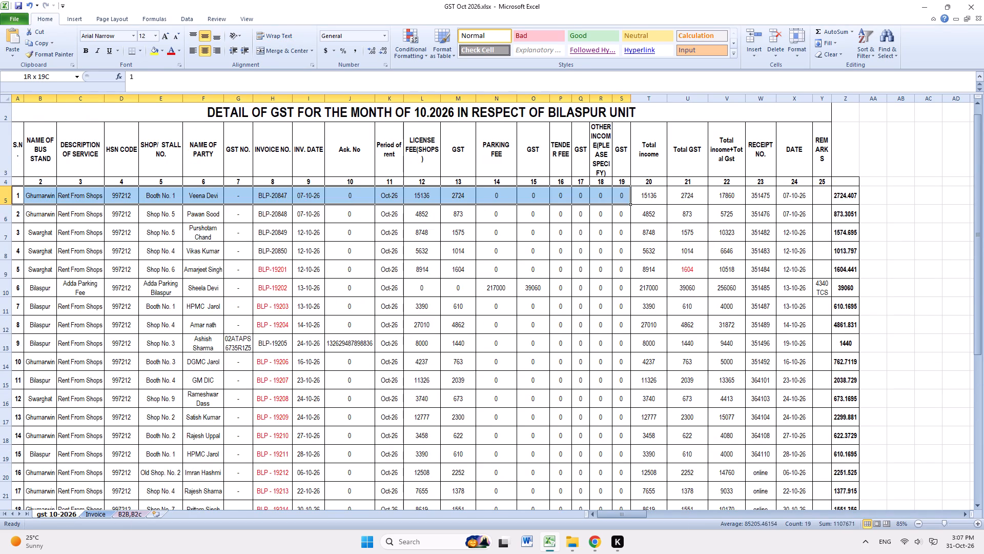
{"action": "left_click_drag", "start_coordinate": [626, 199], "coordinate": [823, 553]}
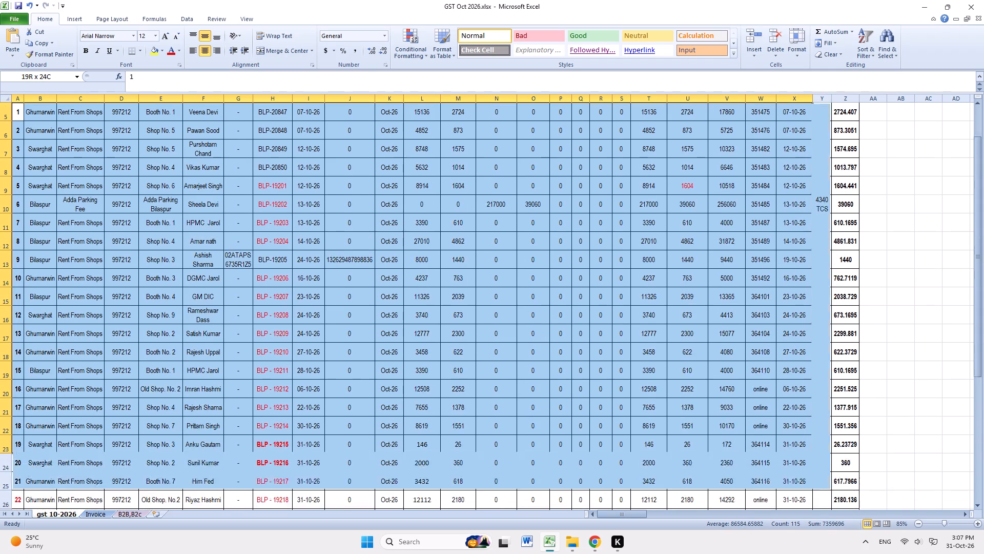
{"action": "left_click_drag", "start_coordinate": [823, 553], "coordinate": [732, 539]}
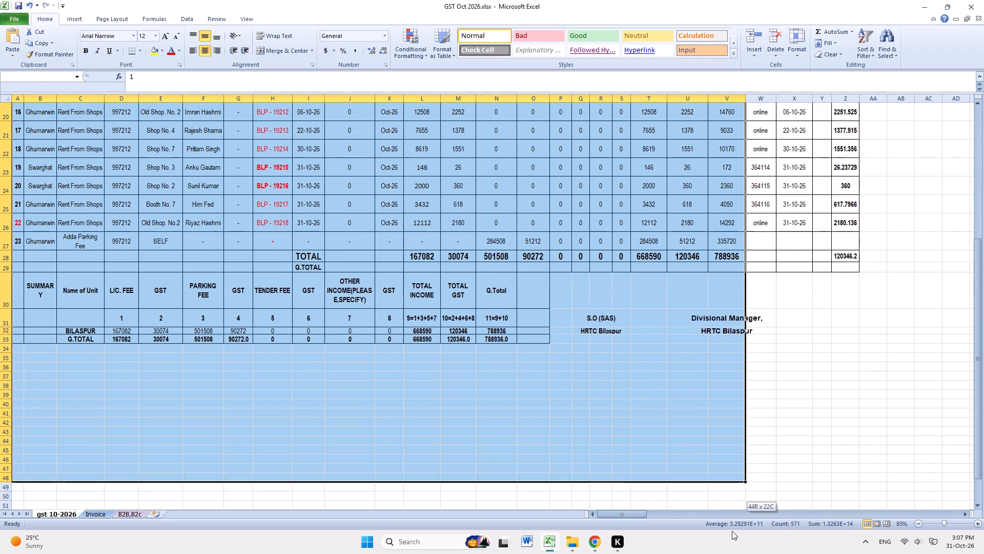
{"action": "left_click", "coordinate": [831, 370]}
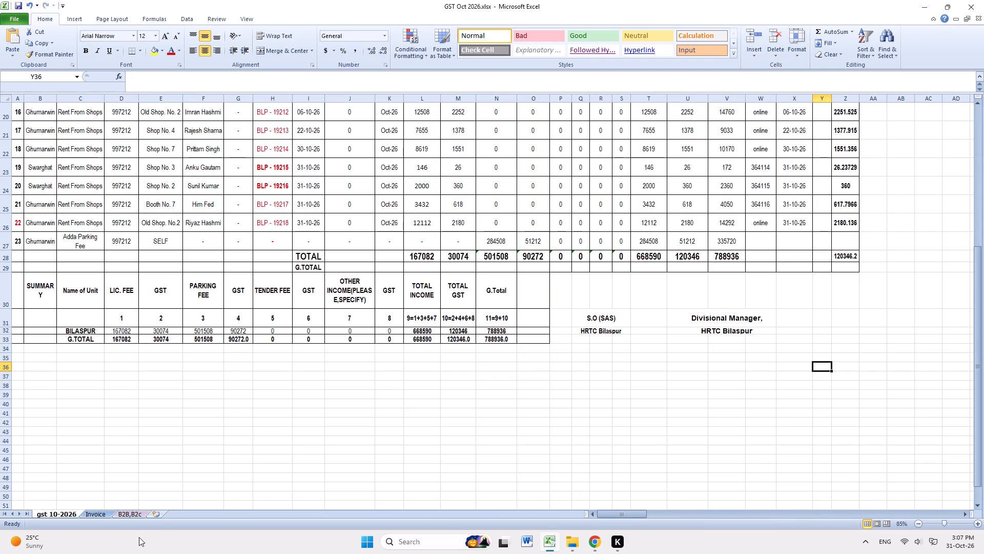